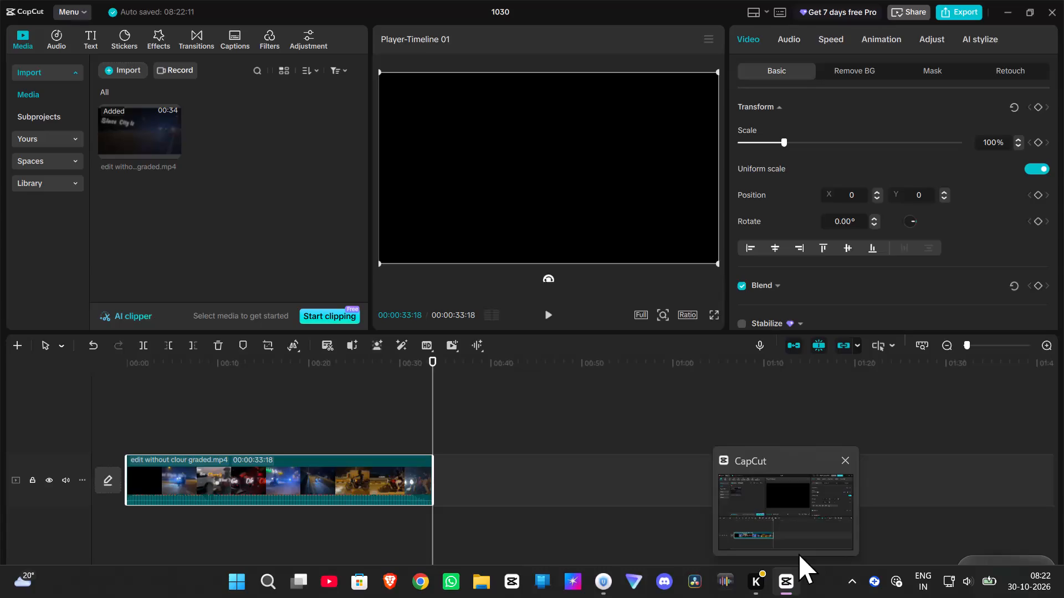
# Switch the video clip's Color wheel adjustment mode to Primary.
pyautogui.click(336, 411)
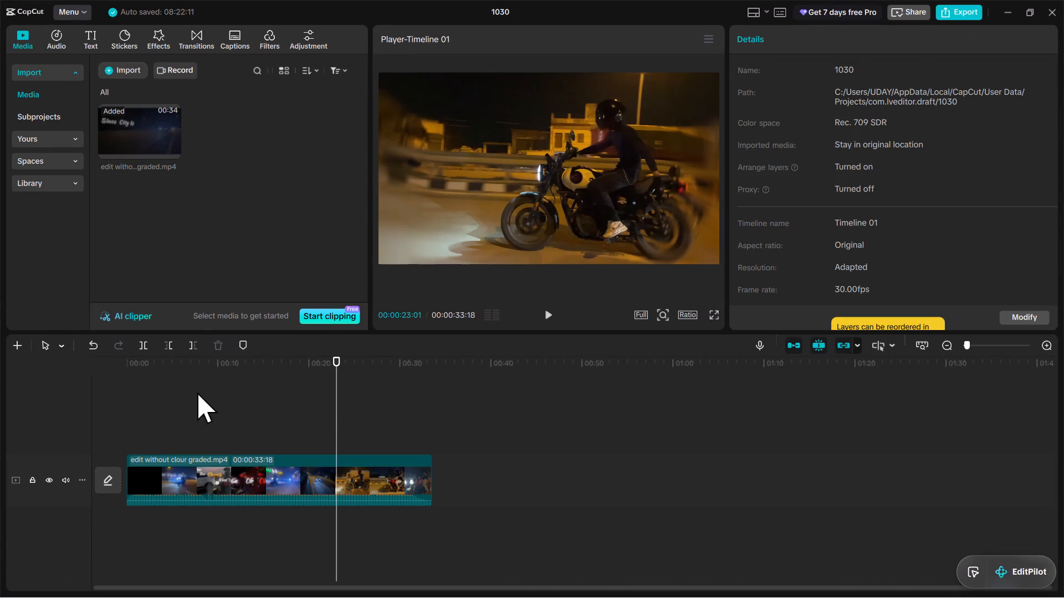
pyautogui.click(175, 389)
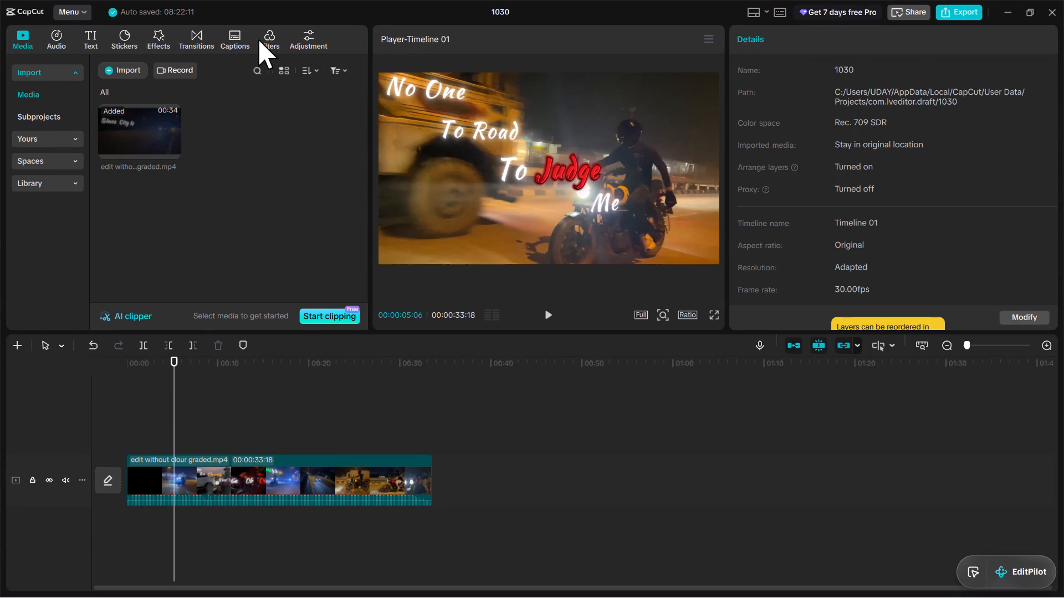
pyautogui.moveTo(264, 40); pyautogui.dragTo(269, 42)
pyautogui.click(316, 477)
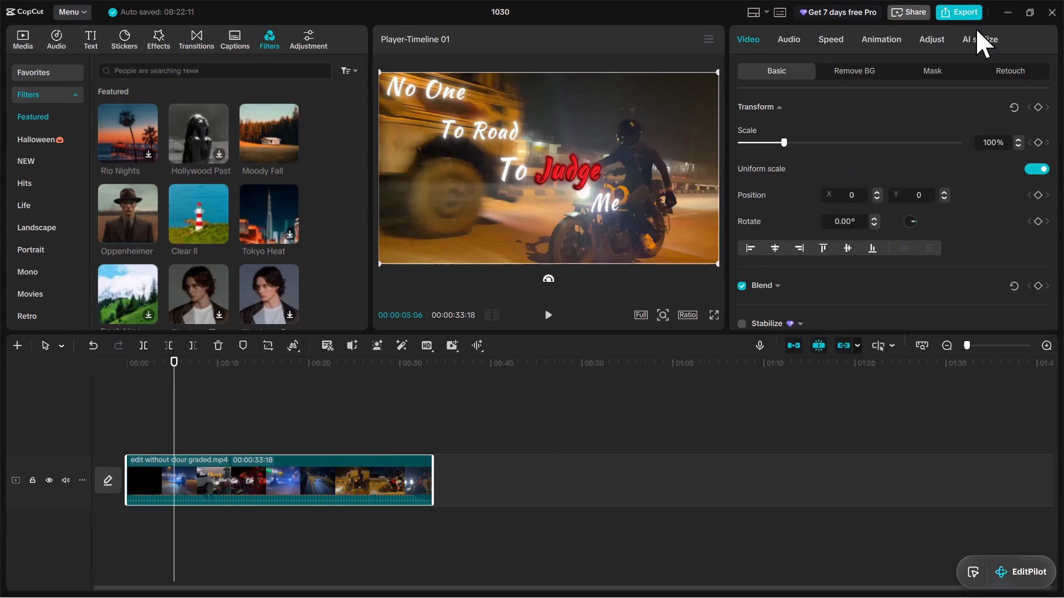
pyautogui.click(926, 41)
pyautogui.click(938, 73)
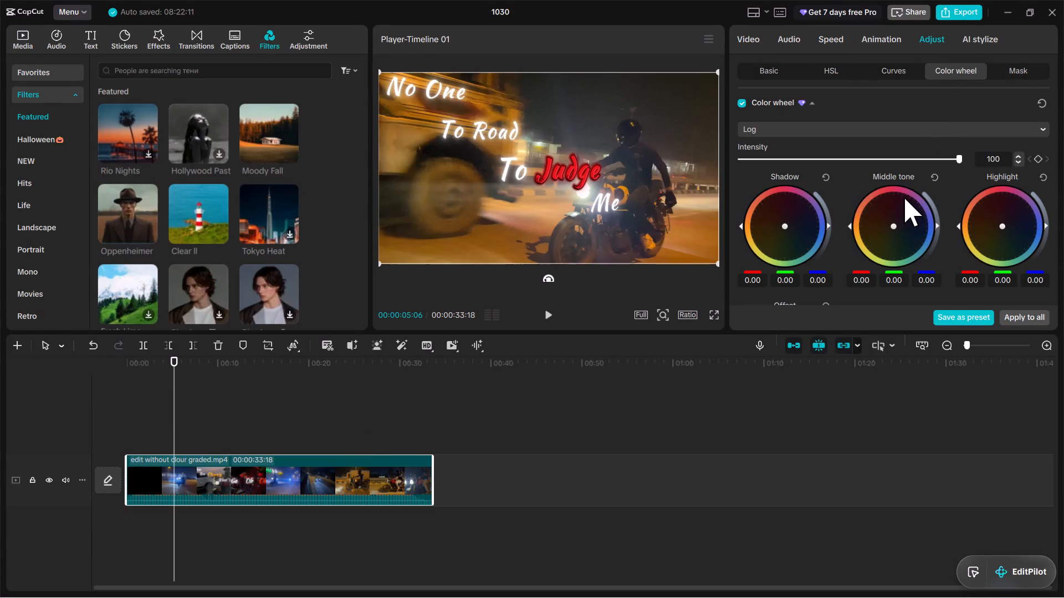
pyautogui.click(972, 143)
pyautogui.click(974, 135)
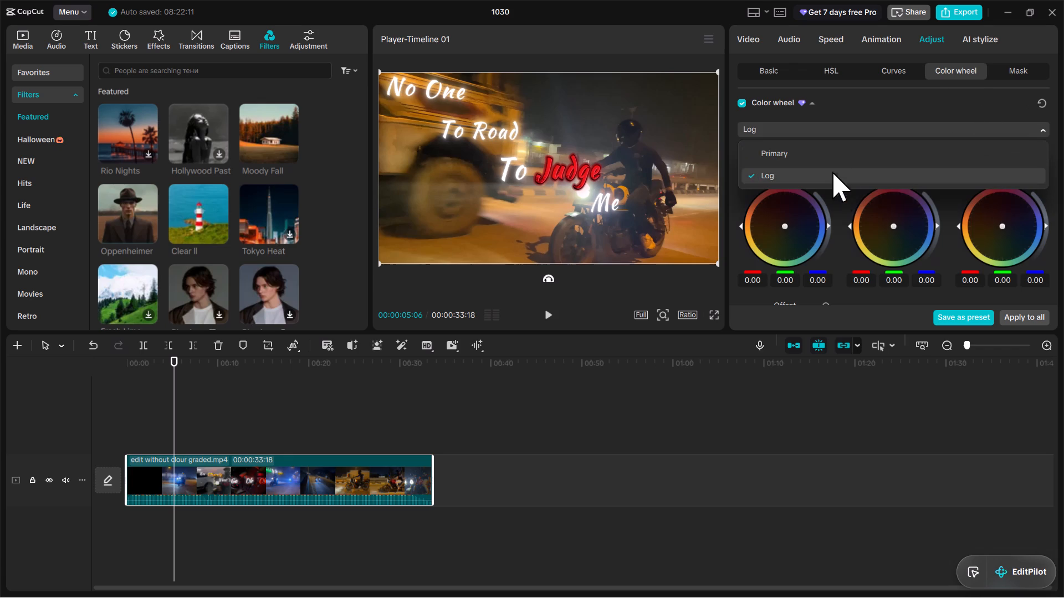
pyautogui.click(835, 158)
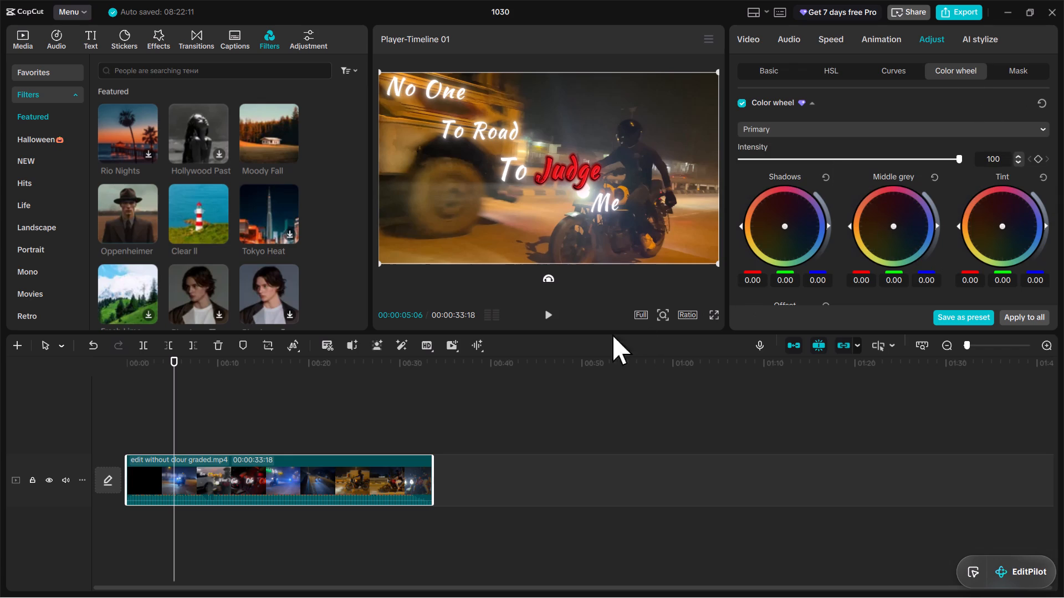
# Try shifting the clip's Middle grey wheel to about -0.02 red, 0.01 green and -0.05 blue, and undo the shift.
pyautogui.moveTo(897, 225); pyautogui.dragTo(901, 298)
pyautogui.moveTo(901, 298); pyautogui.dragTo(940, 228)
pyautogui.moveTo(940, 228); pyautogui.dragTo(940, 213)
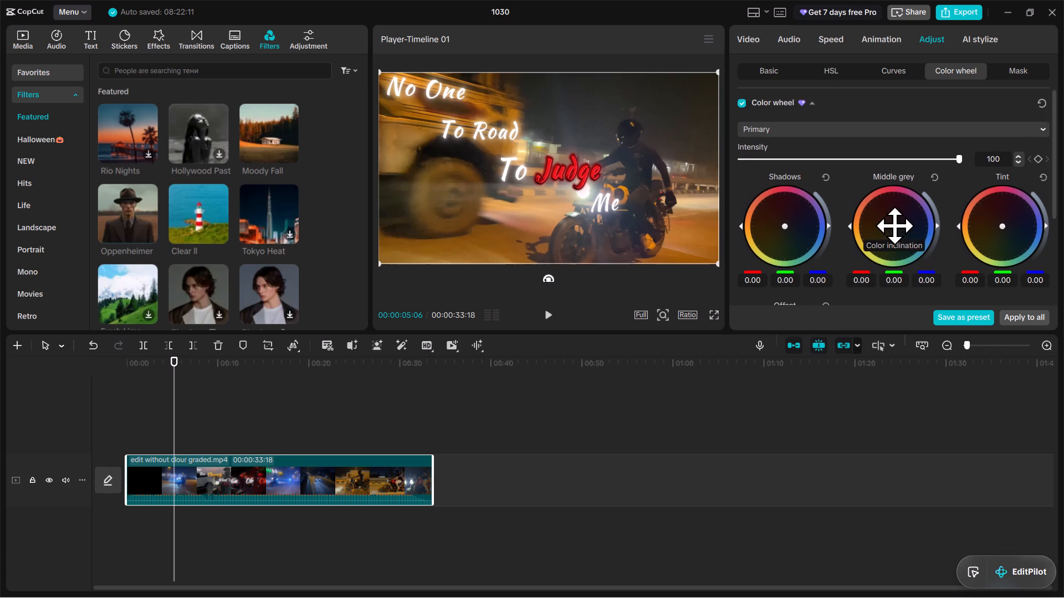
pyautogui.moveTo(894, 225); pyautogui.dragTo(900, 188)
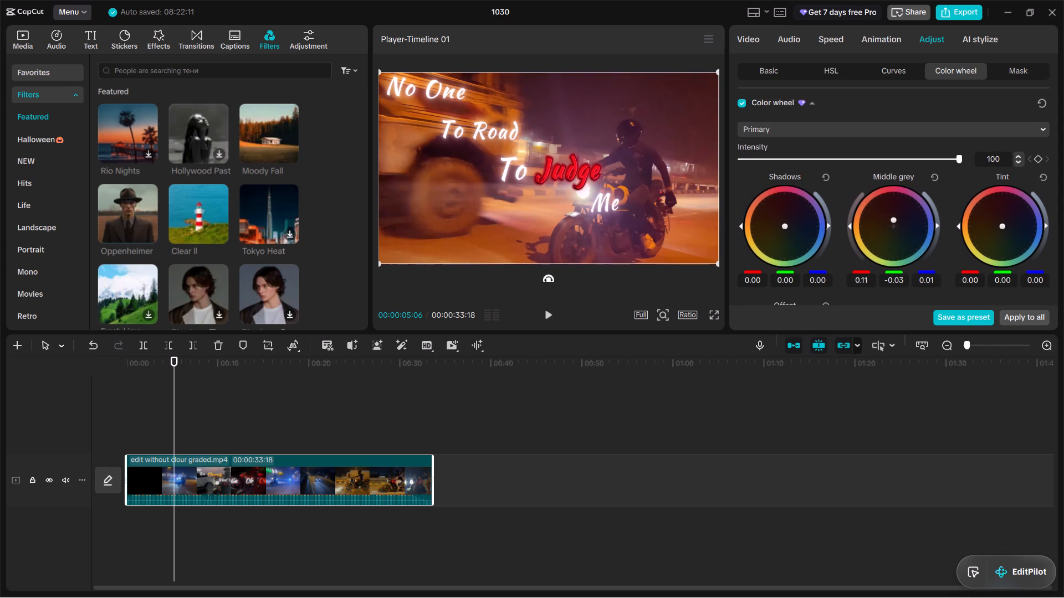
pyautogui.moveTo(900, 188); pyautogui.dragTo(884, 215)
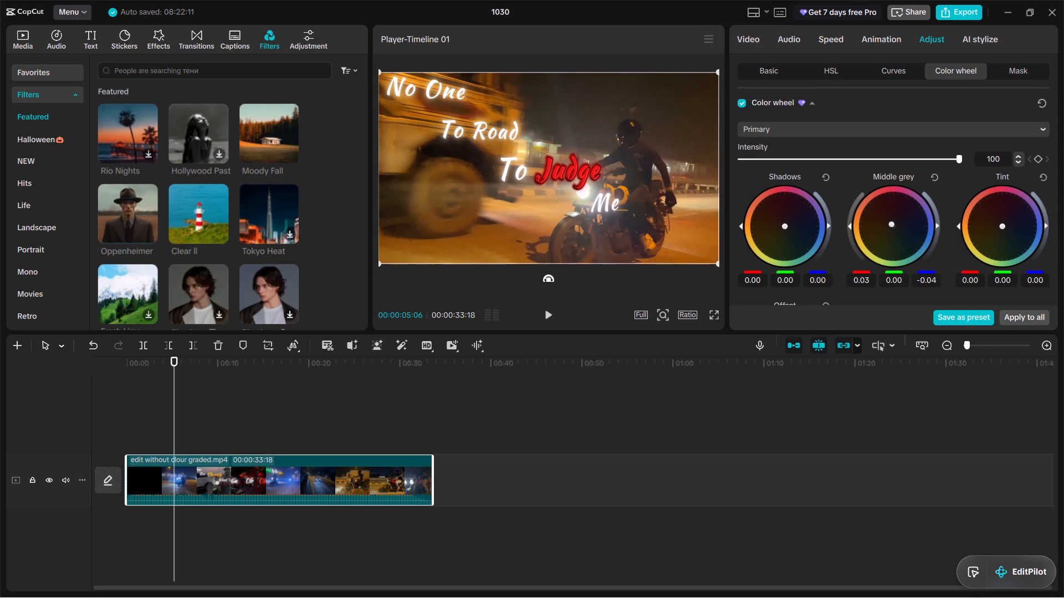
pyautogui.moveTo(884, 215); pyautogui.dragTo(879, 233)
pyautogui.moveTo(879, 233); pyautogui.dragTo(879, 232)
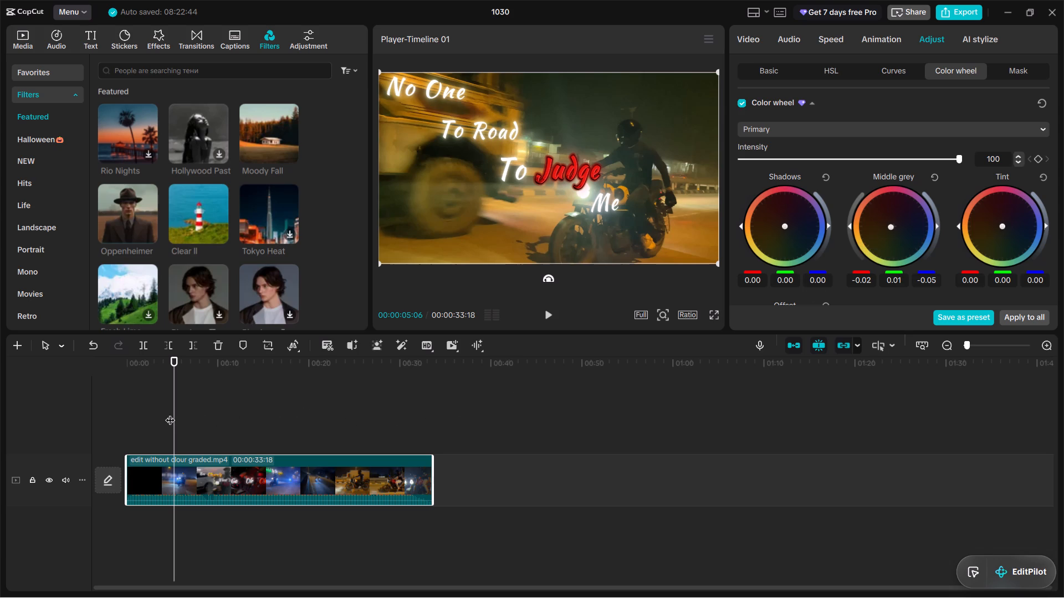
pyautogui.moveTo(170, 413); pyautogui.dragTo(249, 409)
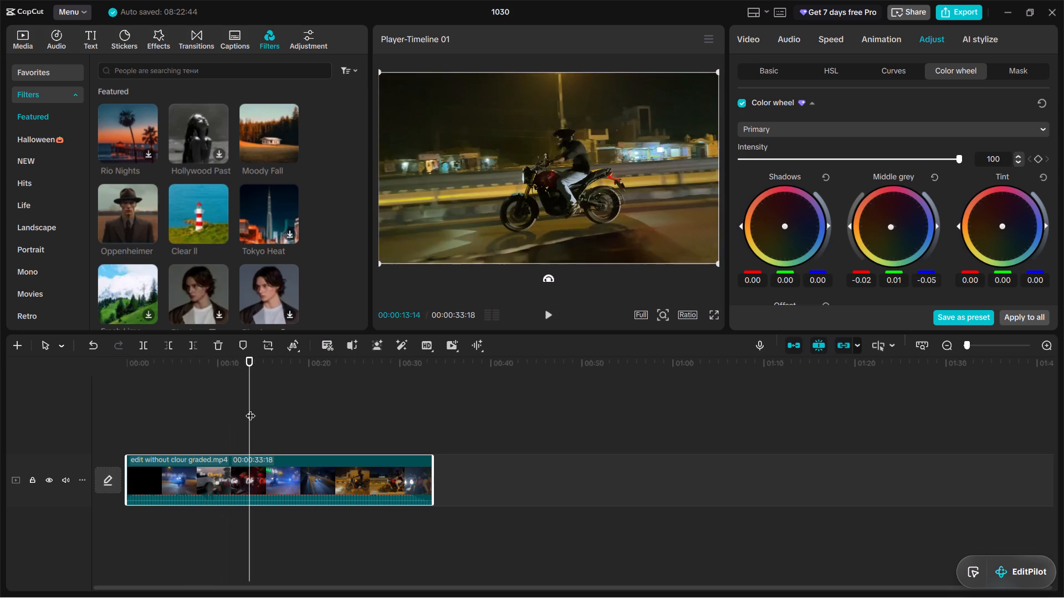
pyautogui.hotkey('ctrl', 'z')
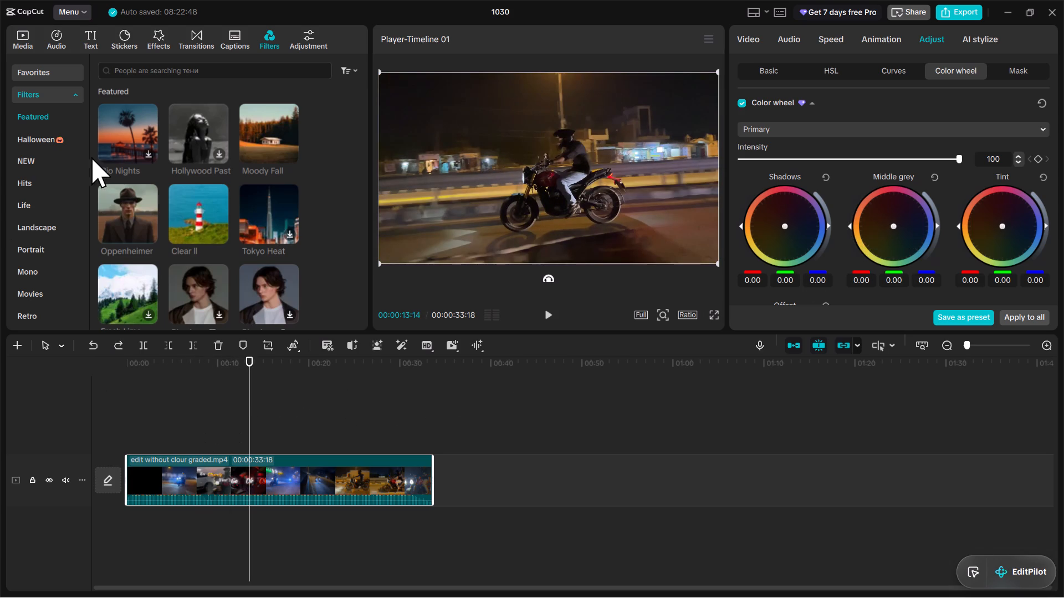
# Add the Clear II filter above the video clip and extend it to the clip's full length.
pyautogui.moveTo(197, 207); pyautogui.dragTo(130, 441)
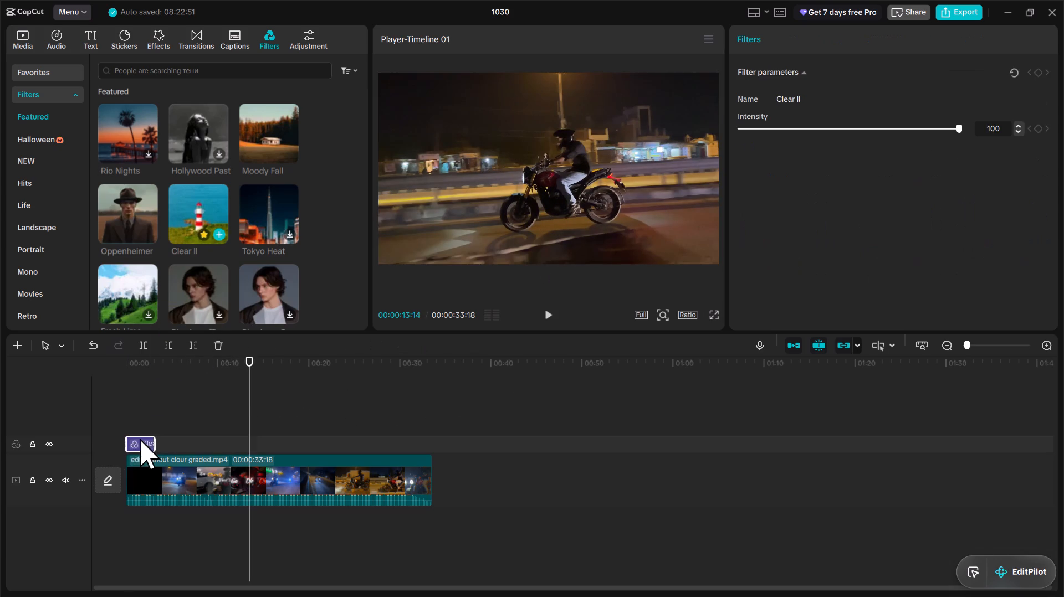
pyautogui.moveTo(150, 443); pyautogui.dragTo(143, 442)
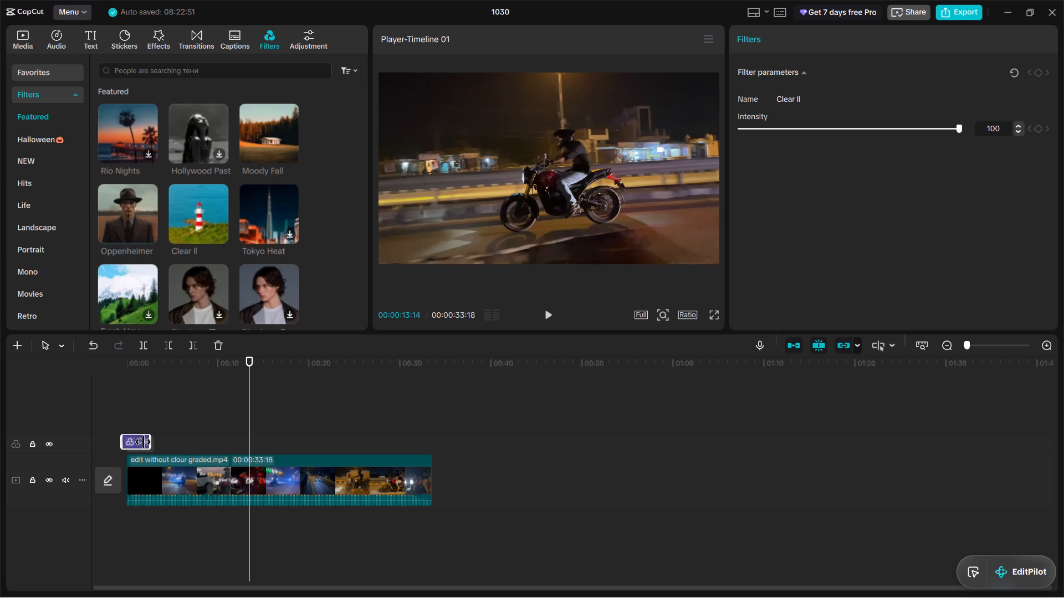
pyautogui.moveTo(143, 442); pyautogui.dragTo(141, 443)
pyautogui.moveTo(151, 446); pyautogui.dragTo(432, 467)
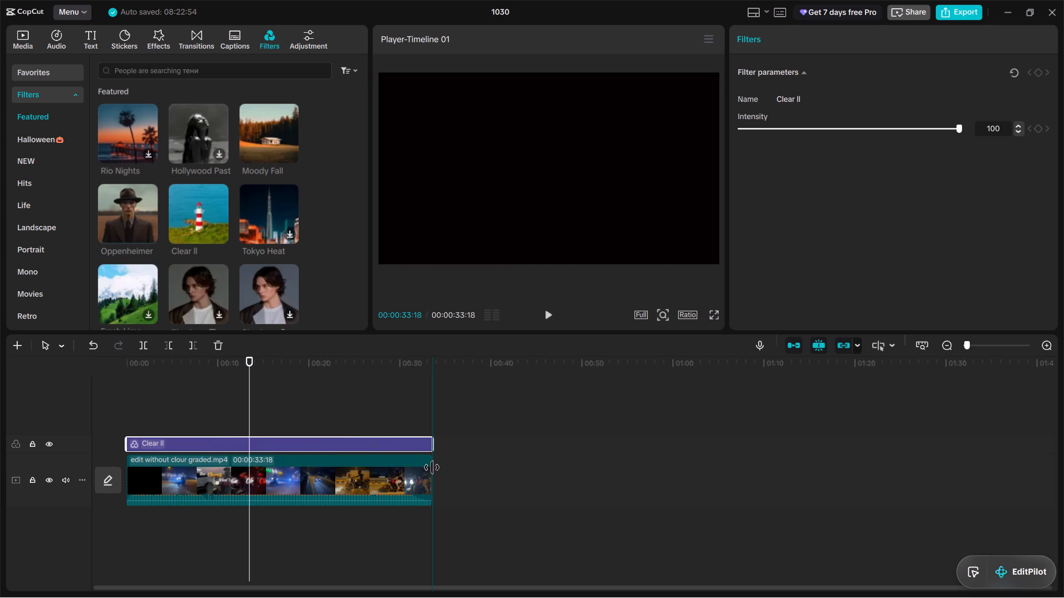
pyautogui.moveTo(432, 467); pyautogui.dragTo(432, 468)
# Set the Clear II filter's intensity to 30.
pyautogui.click(199, 405)
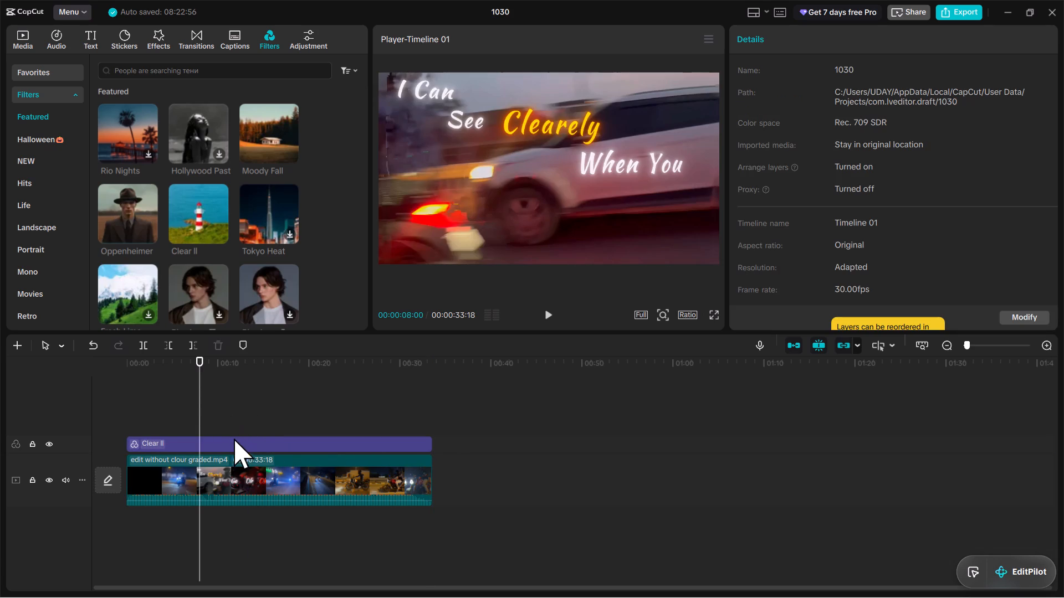
pyautogui.click(234, 439)
pyautogui.click(841, 133)
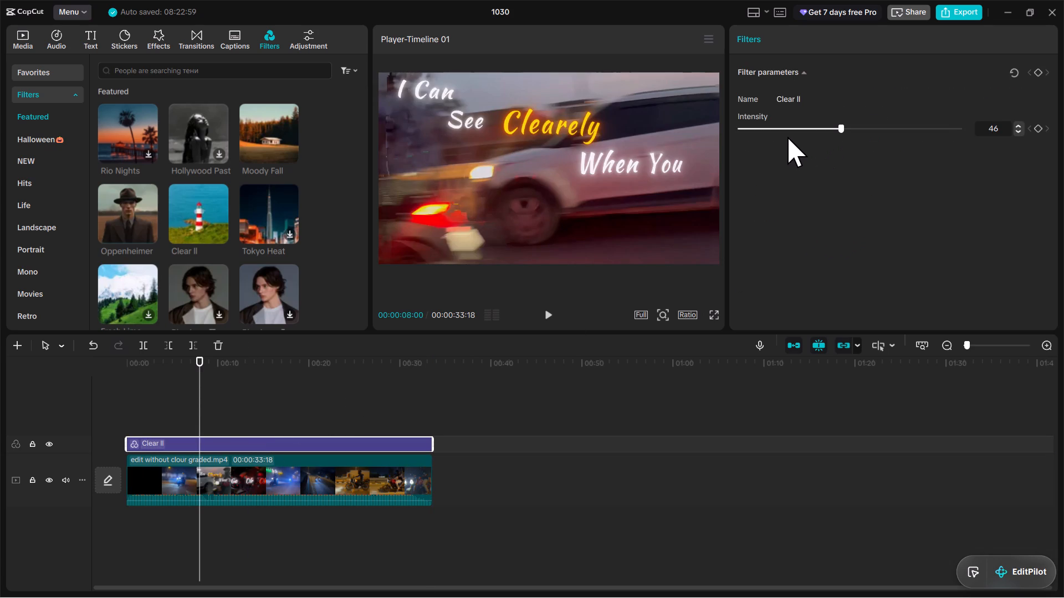
pyautogui.click(787, 132)
pyautogui.click(809, 130)
pyautogui.click(999, 127)
pyautogui.press('BackSpace')
pyautogui.press('0')
pyautogui.press('Return')
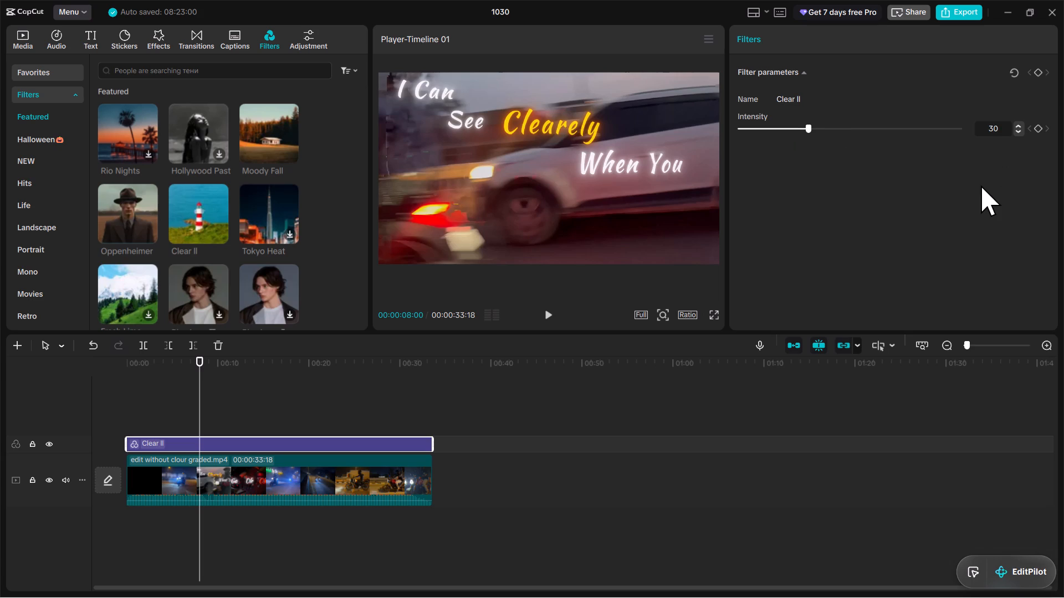
# Add the Moody Fall filter on a track above Clear II and extend it to the clip's full length.
pyautogui.click(152, 394)
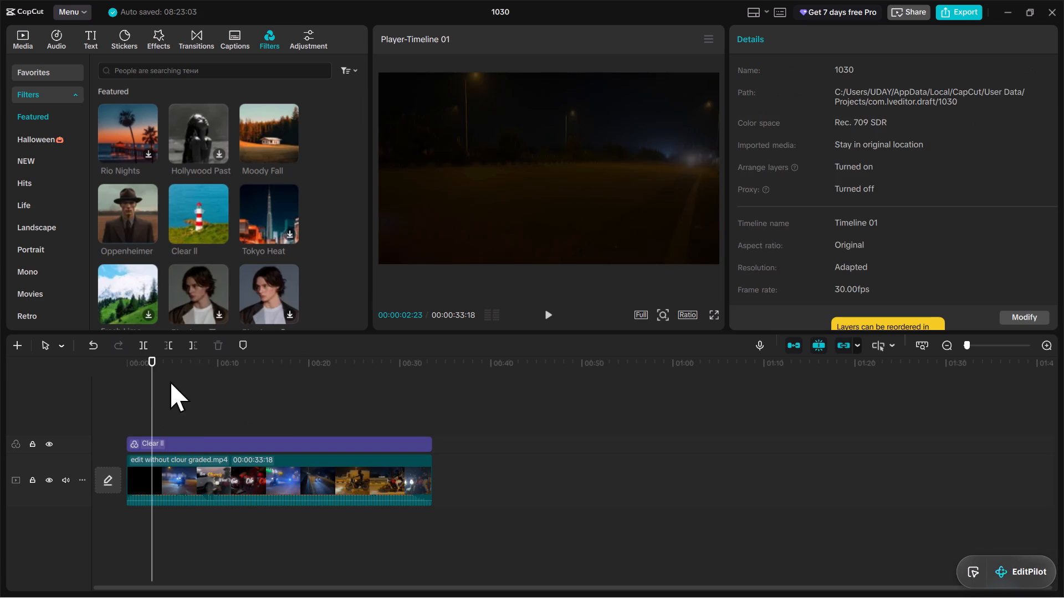
pyautogui.moveTo(153, 396); pyautogui.dragTo(207, 408)
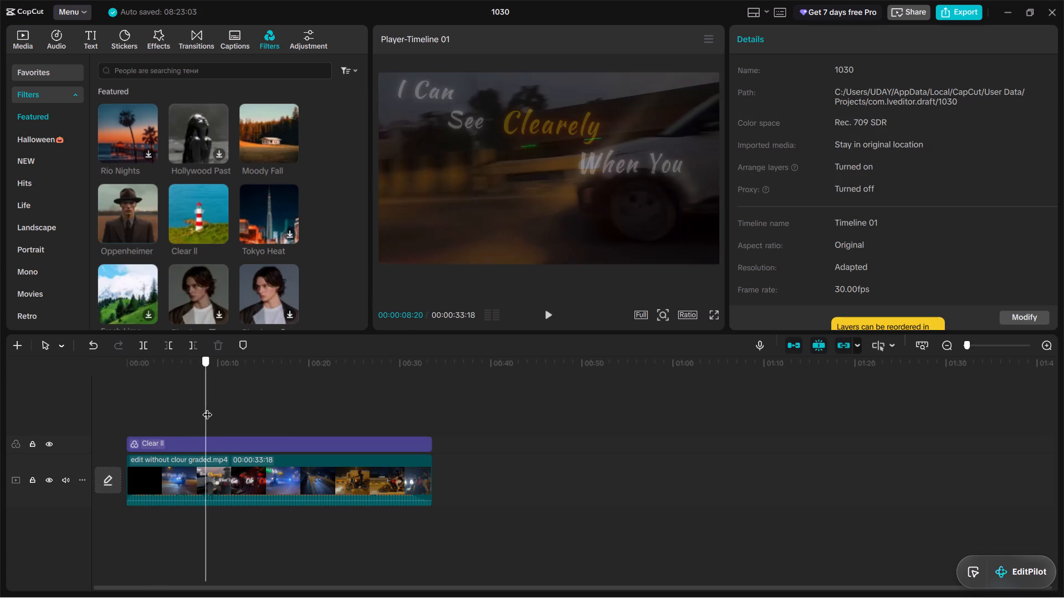
pyautogui.moveTo(207, 408); pyautogui.dragTo(270, 422)
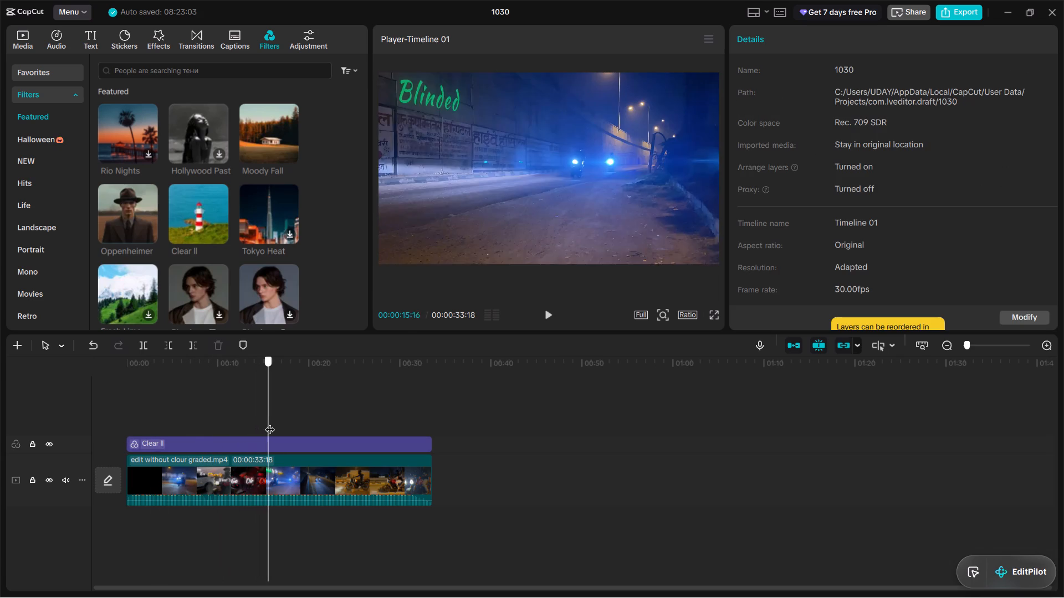
pyautogui.moveTo(270, 422); pyautogui.dragTo(283, 426)
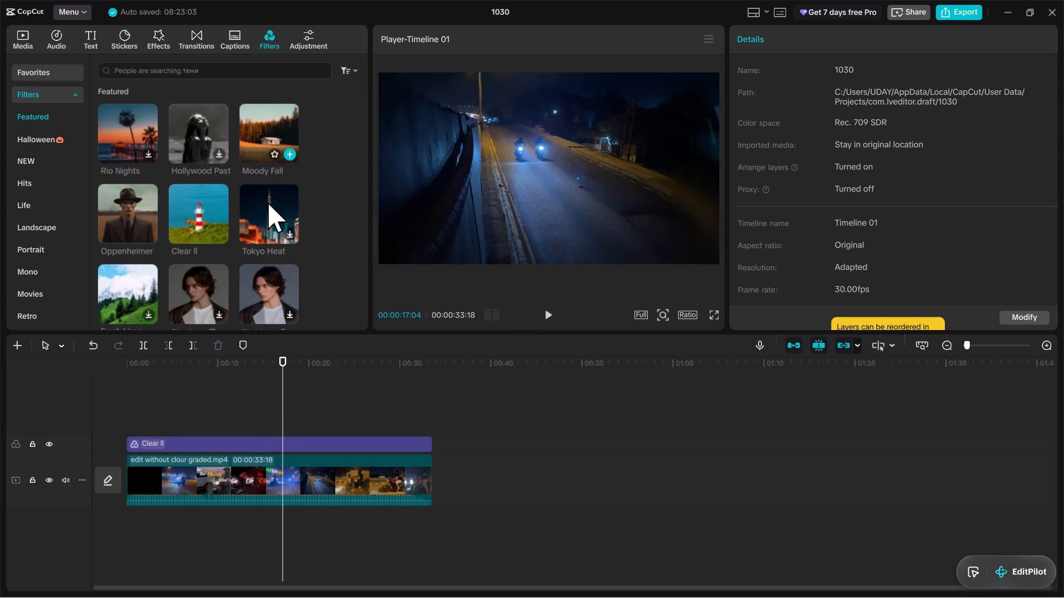
pyautogui.click(262, 136)
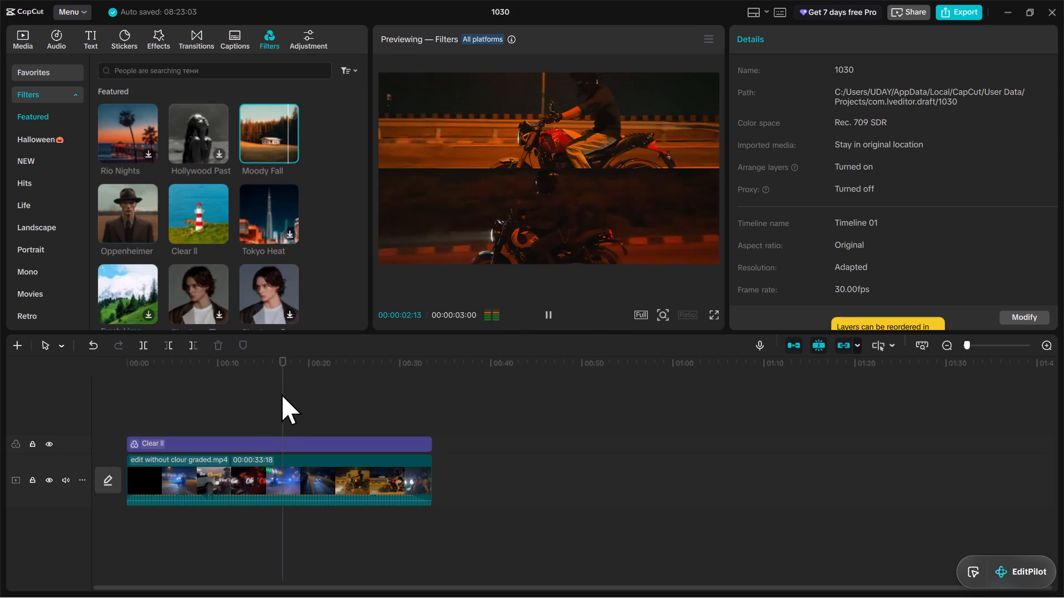
pyautogui.moveTo(269, 126); pyautogui.dragTo(202, 342)
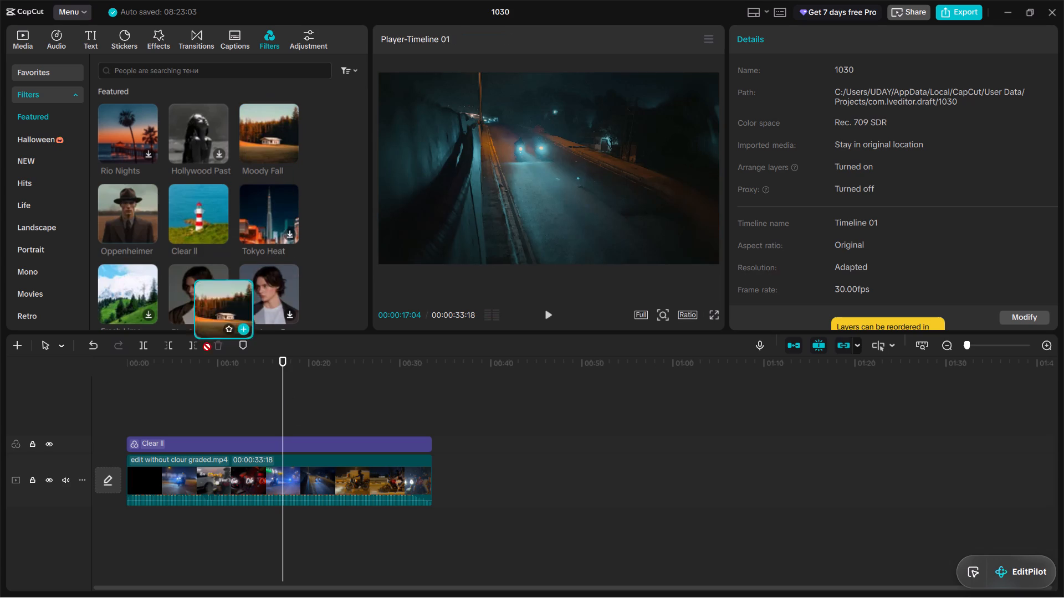
pyautogui.moveTo(202, 342); pyautogui.dragTo(121, 423)
pyautogui.moveTo(155, 421); pyautogui.dragTo(217, 424)
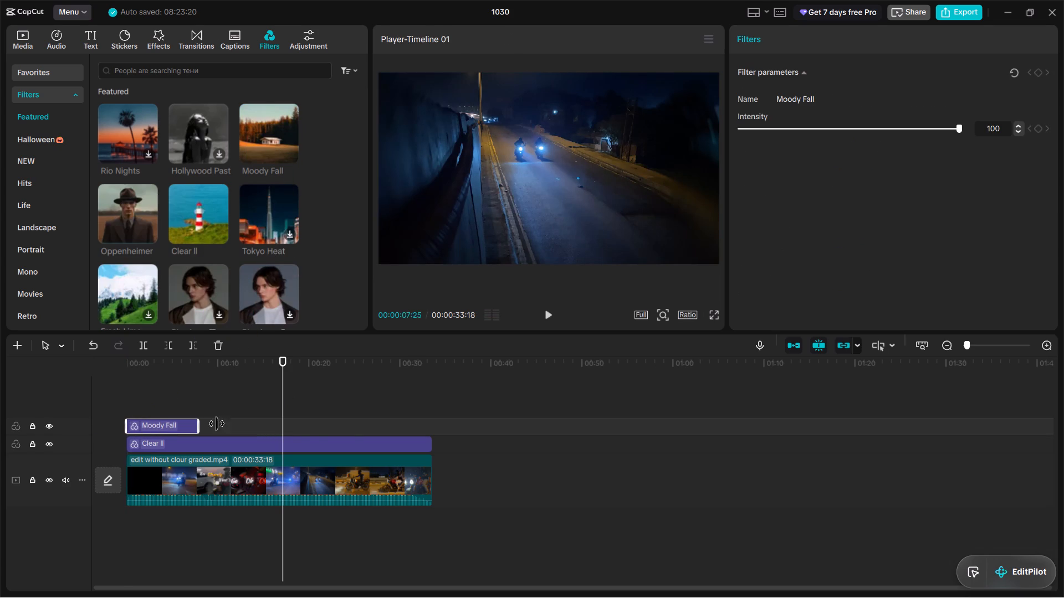
pyautogui.moveTo(217, 424); pyautogui.dragTo(428, 429)
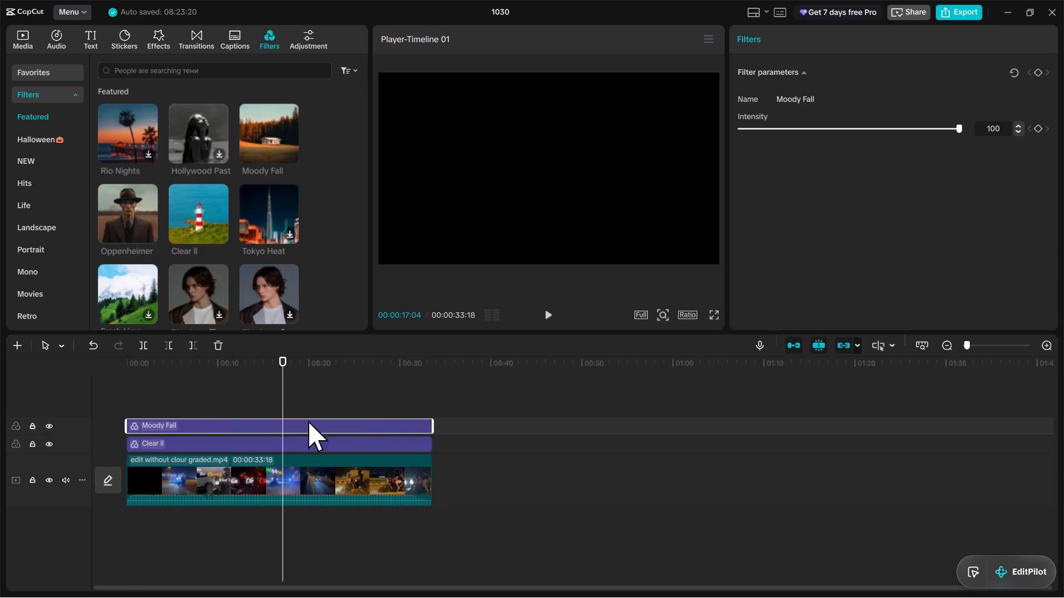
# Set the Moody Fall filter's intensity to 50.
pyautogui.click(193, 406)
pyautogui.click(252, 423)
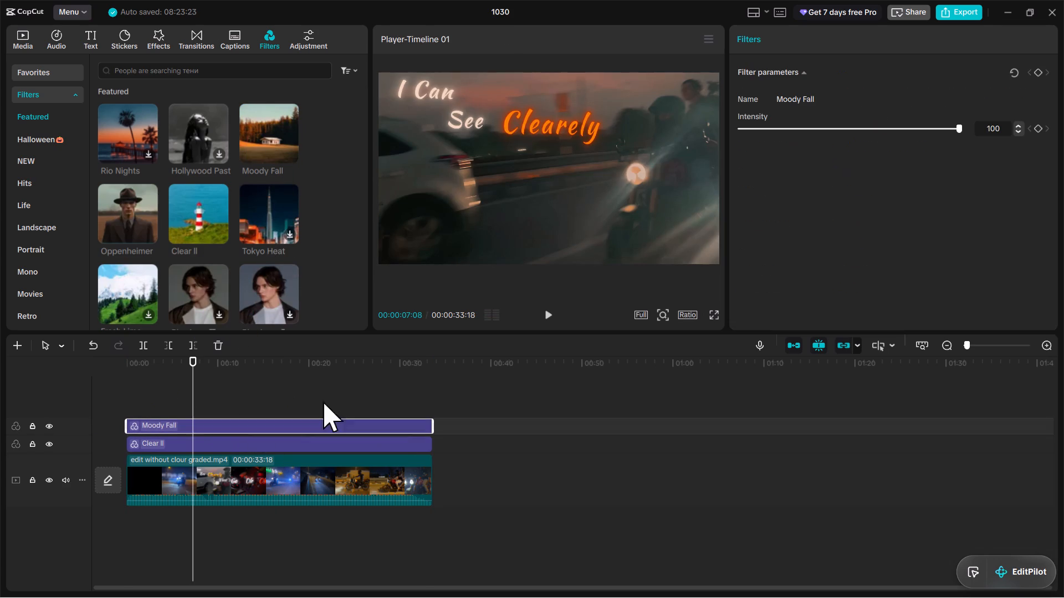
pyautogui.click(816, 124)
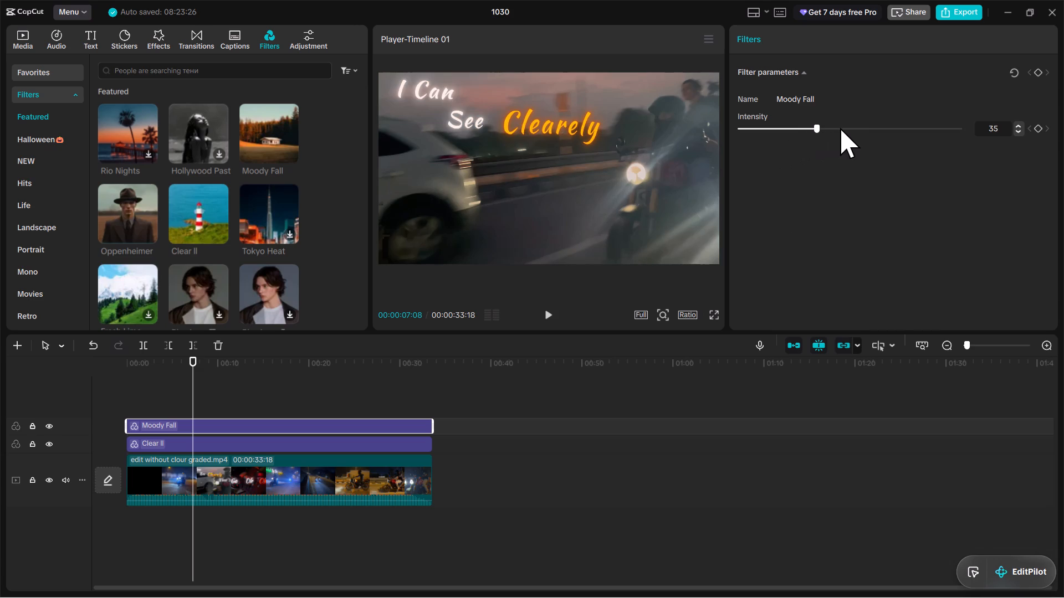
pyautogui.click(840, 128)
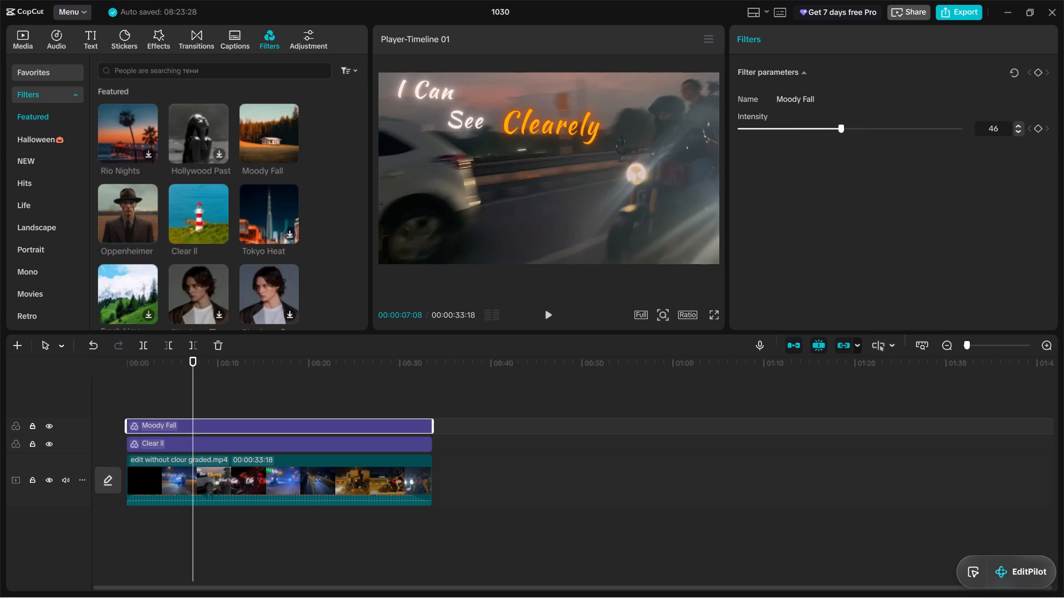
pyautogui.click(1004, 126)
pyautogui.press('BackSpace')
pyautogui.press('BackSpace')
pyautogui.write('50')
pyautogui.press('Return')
# Play back the graded video and set the Moody Fall filter's intensity to about 65.
pyautogui.press('space')
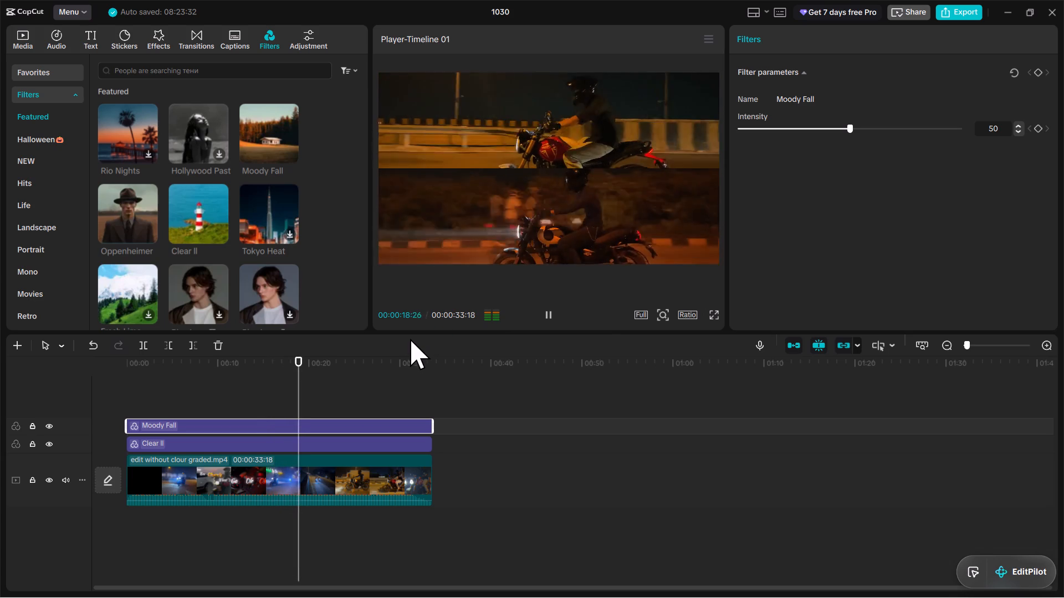
pyautogui.press('space')
pyautogui.click(883, 133)
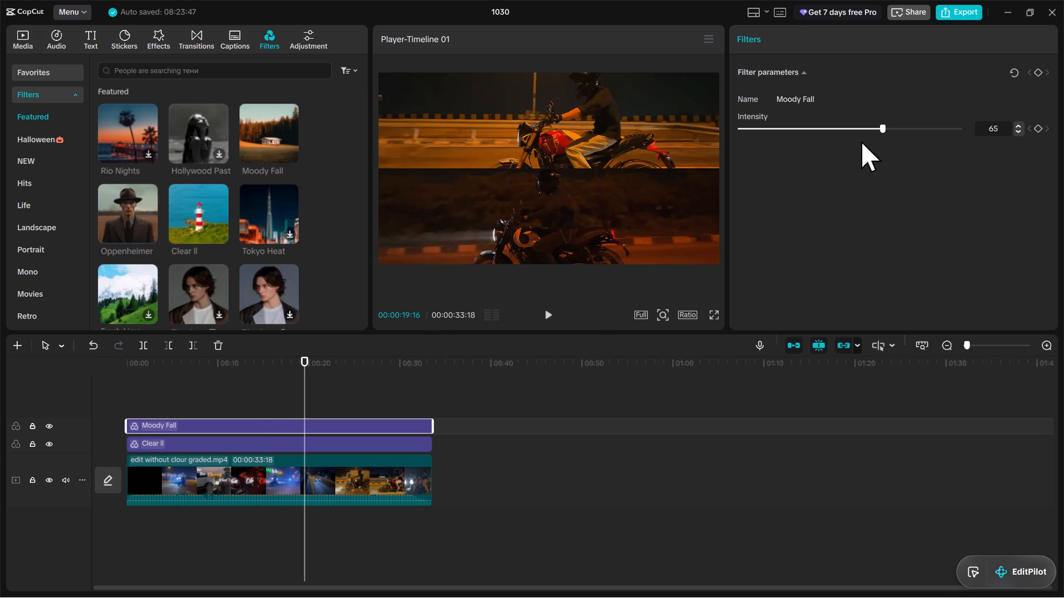
# Play back more of the graded clip and set the Moody Fall filter's intensity to 60.
pyautogui.press('space')
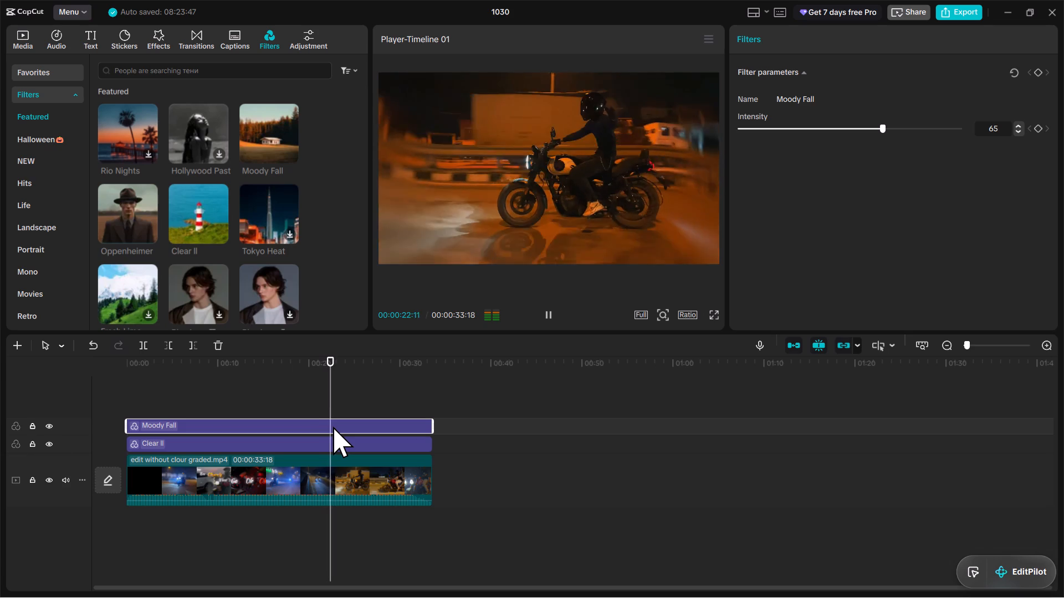
pyautogui.press('space')
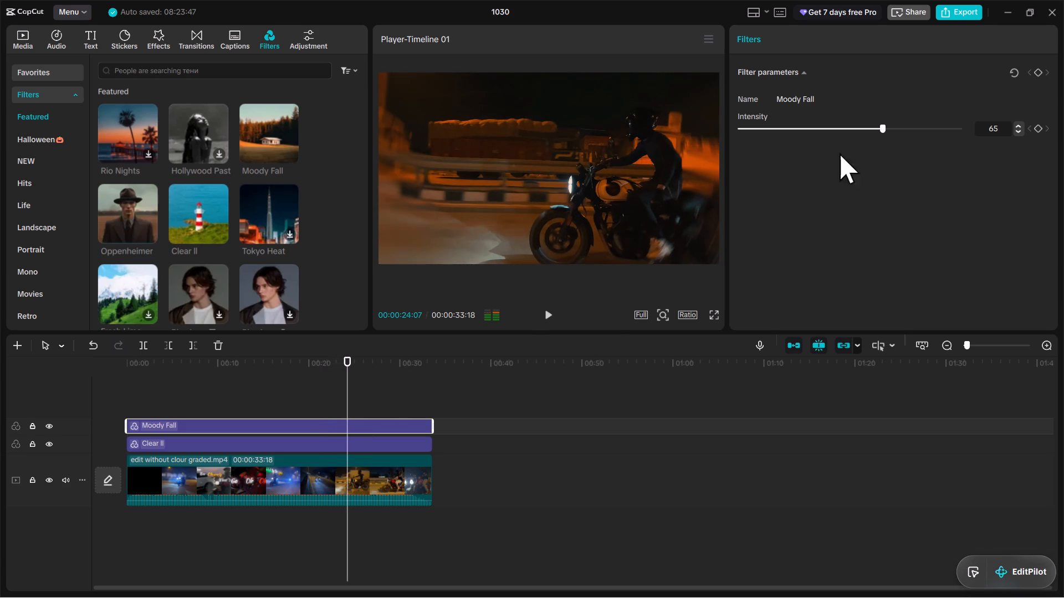
pyautogui.click(989, 132)
pyautogui.press('Right')
pyautogui.press('Right')
pyautogui.press('BackSpace')
pyautogui.press('9')
pyautogui.press('BackSpace')
pyautogui.press('0')
pyautogui.press('Return')
# Play back the graded clip from about 19 seconds to its end.
pyautogui.click(301, 415)
pyautogui.press('space')
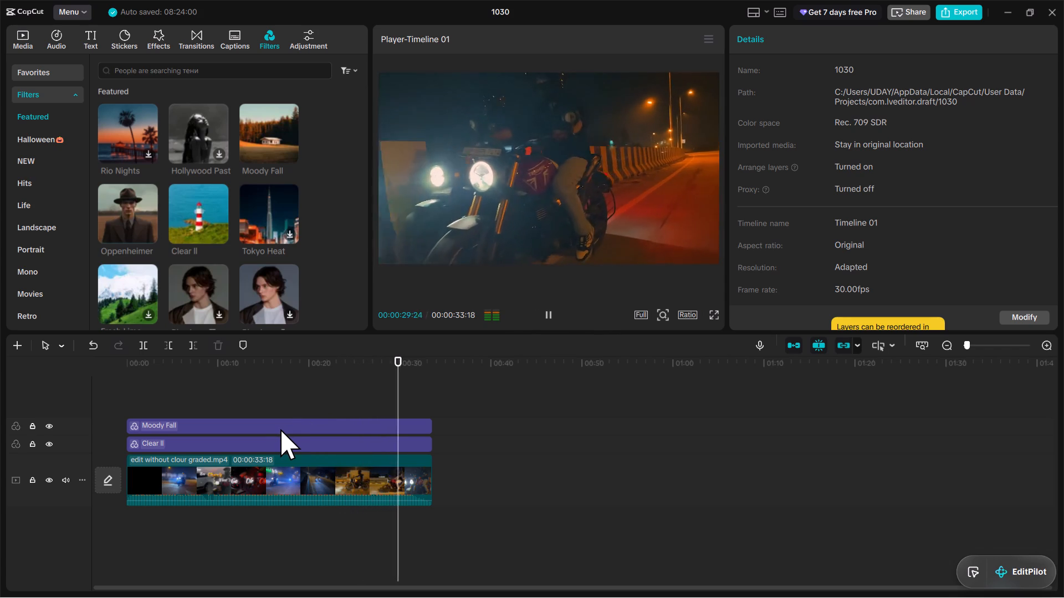
# Preview the Tokyo Heat filter on the clip at about 14 seconds and browse the other Featured filters.
pyautogui.click(266, 215)
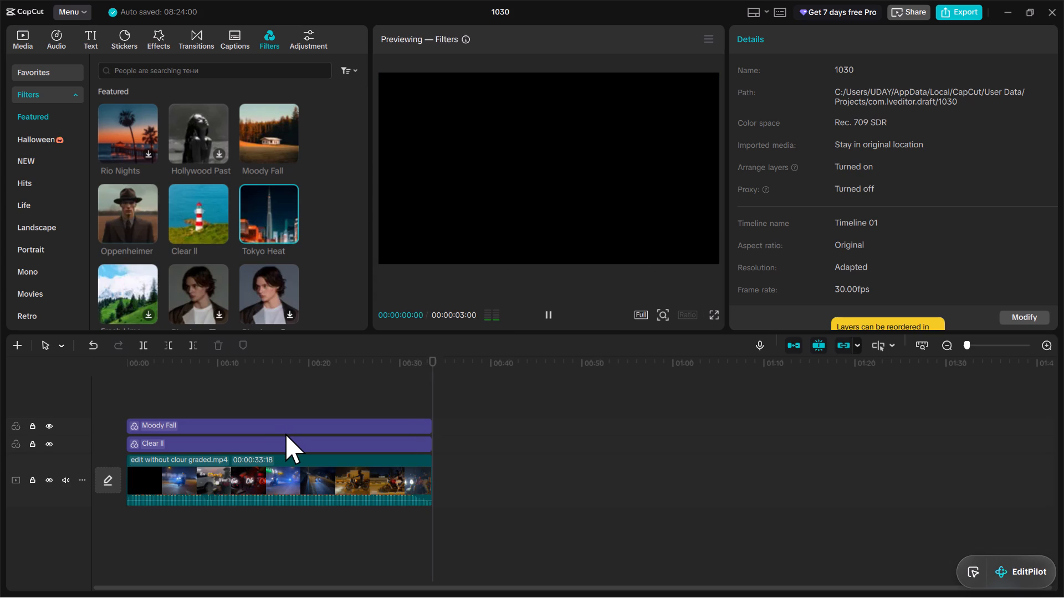
pyautogui.click(255, 383)
pyautogui.click(262, 215)
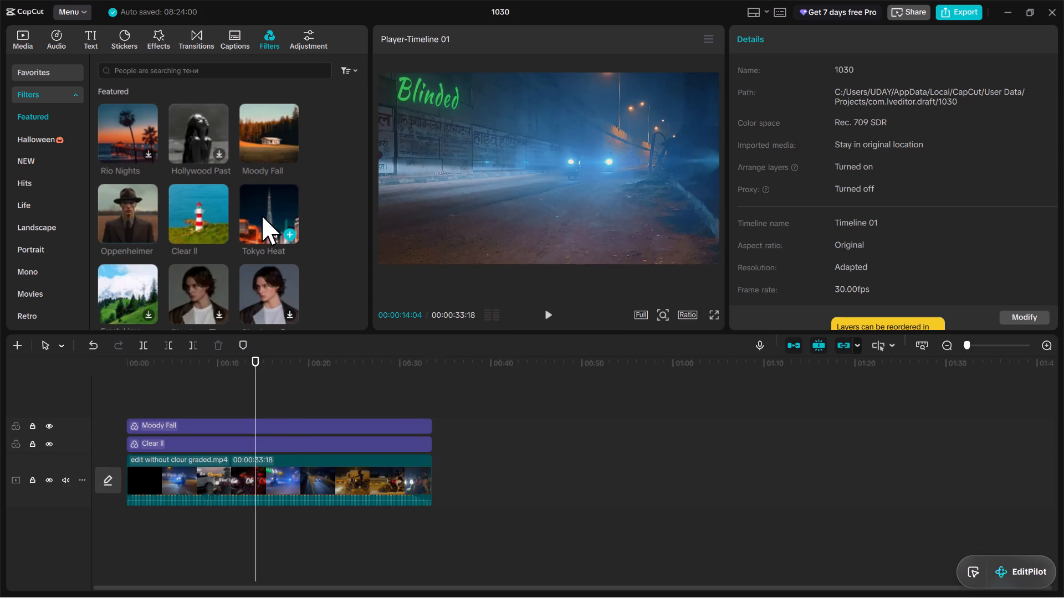
pyautogui.press('space')
pyautogui.scroll(-1, 172, 241)
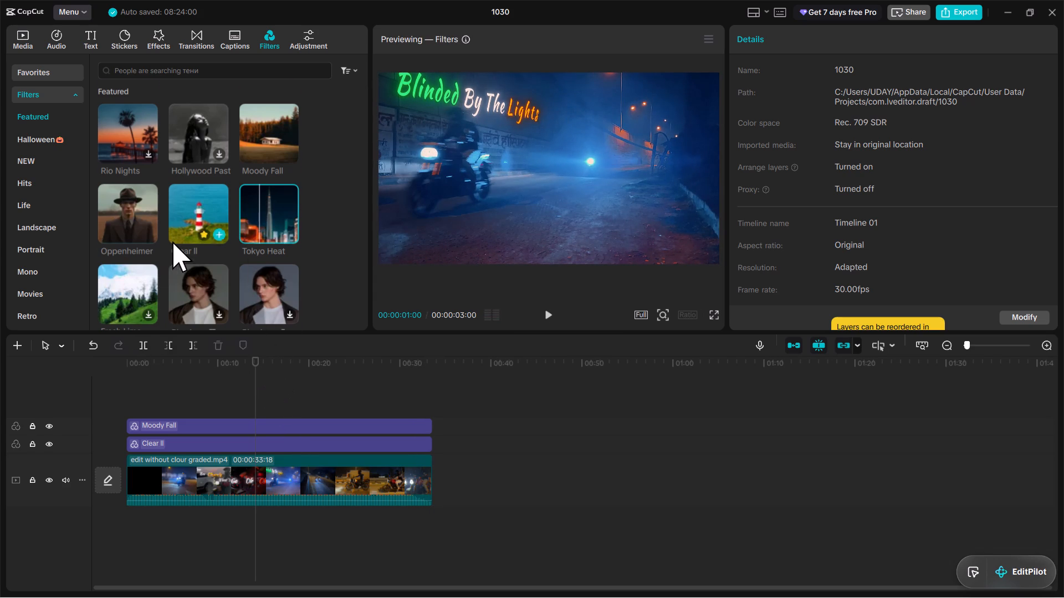
pyautogui.scroll(-2, 172, 241)
pyautogui.scroll(-2, 222, 257)
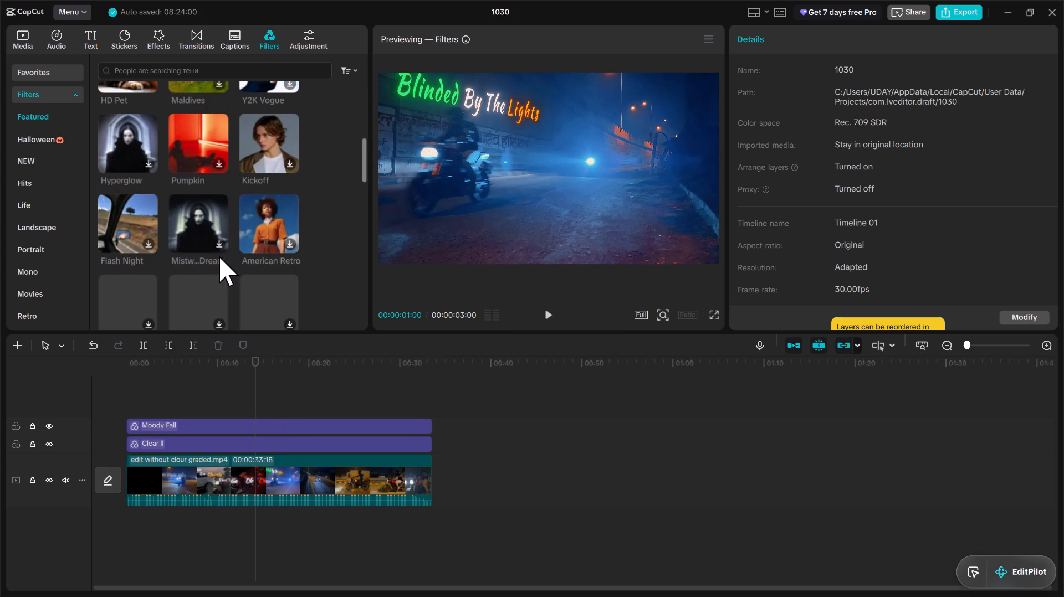
pyautogui.scroll(-4, 206, 277)
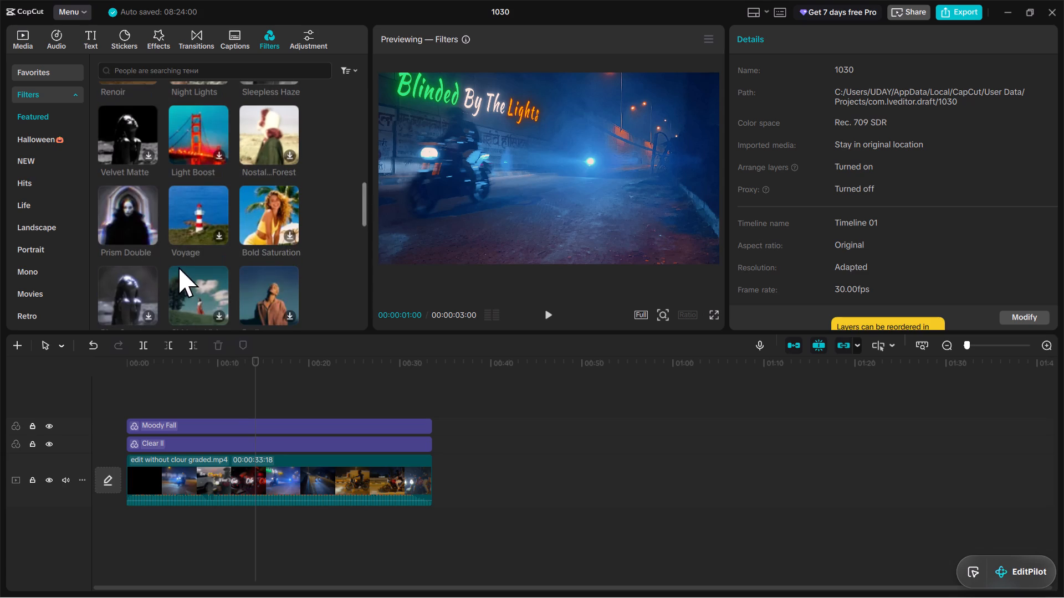
pyautogui.scroll(-2, 181, 306)
pyautogui.scroll(3, 148, 285)
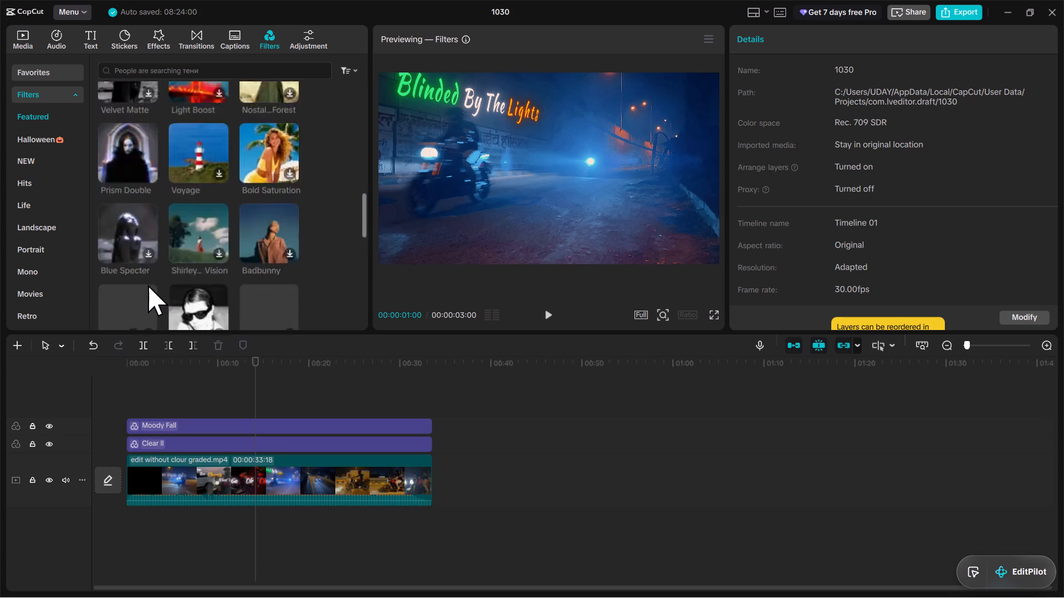
pyautogui.scroll(3, 148, 285)
# Preview the VHS III and Negative filters from the favourites on the clip.
pyautogui.click(61, 66)
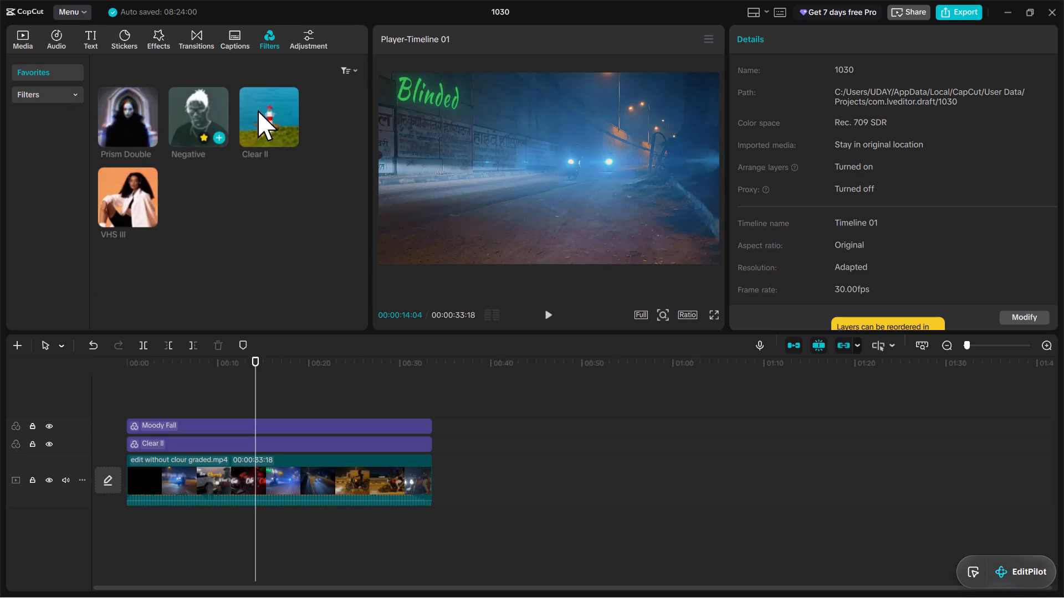
pyautogui.click(130, 195)
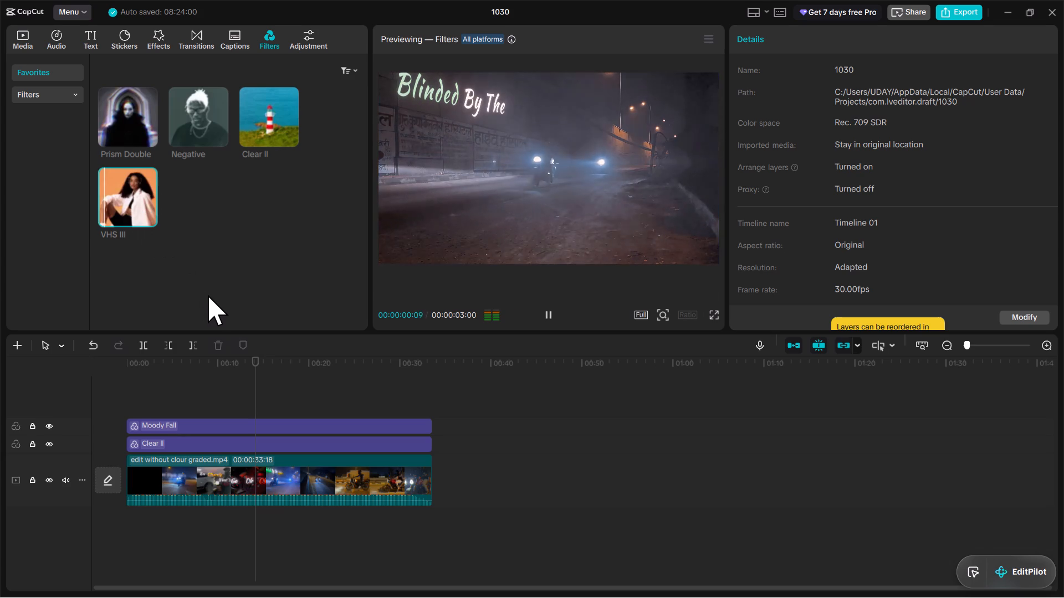
pyautogui.press('space')
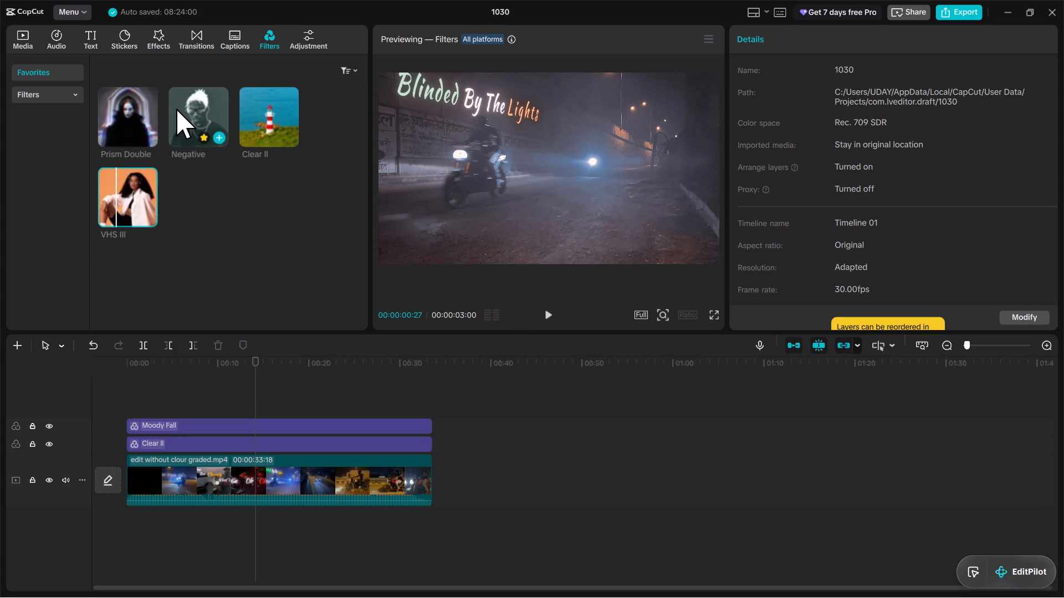
pyautogui.click(176, 109)
pyautogui.press('space')
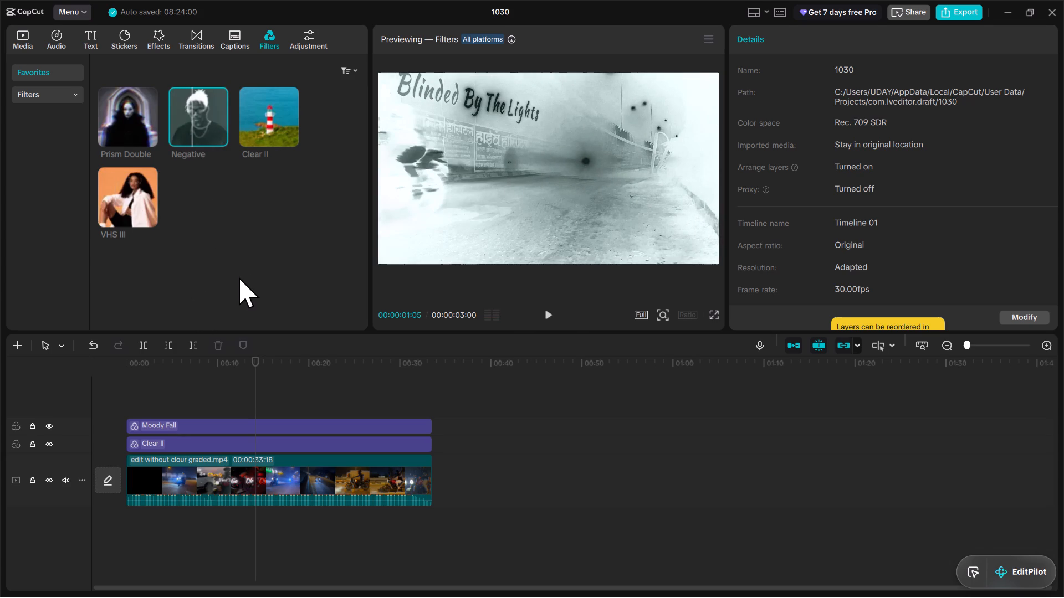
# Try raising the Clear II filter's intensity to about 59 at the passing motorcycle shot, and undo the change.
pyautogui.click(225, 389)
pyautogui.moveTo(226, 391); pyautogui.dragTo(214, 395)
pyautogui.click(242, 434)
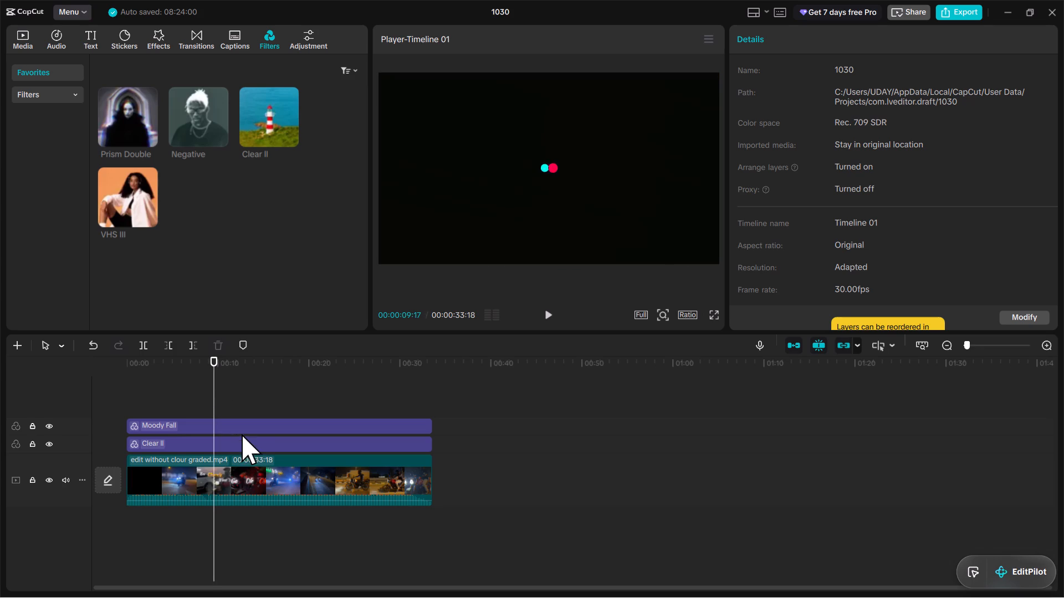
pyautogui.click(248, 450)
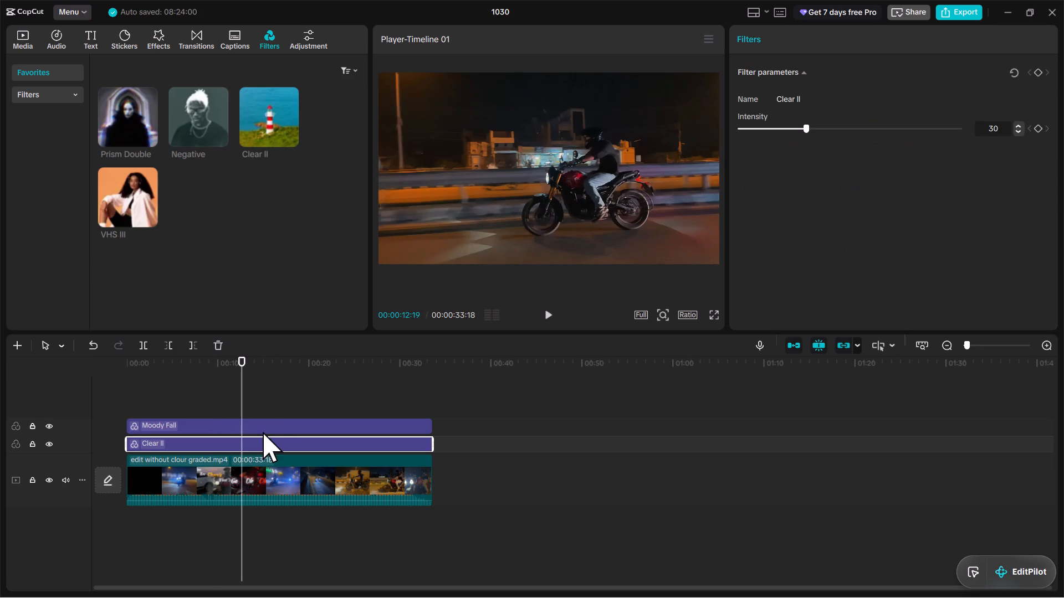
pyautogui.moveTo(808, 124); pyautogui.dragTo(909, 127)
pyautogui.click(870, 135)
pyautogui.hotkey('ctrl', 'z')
# Add the Negative filter above Moody Fall over the speedometer shot, from 00:00:10:05 to 00:00:10:28.
pyautogui.click(197, 403)
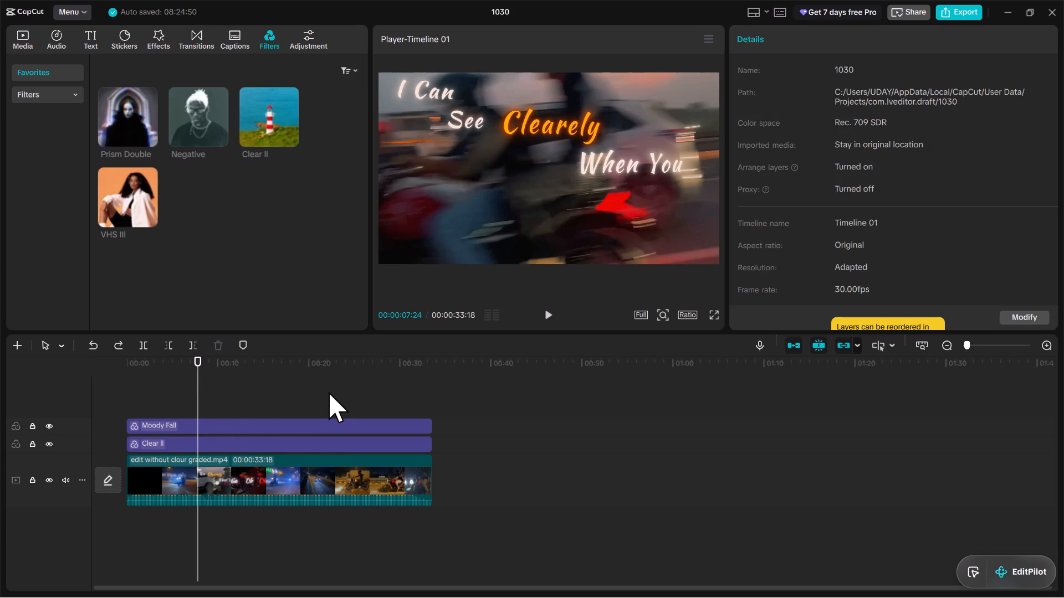
pyautogui.press('l')
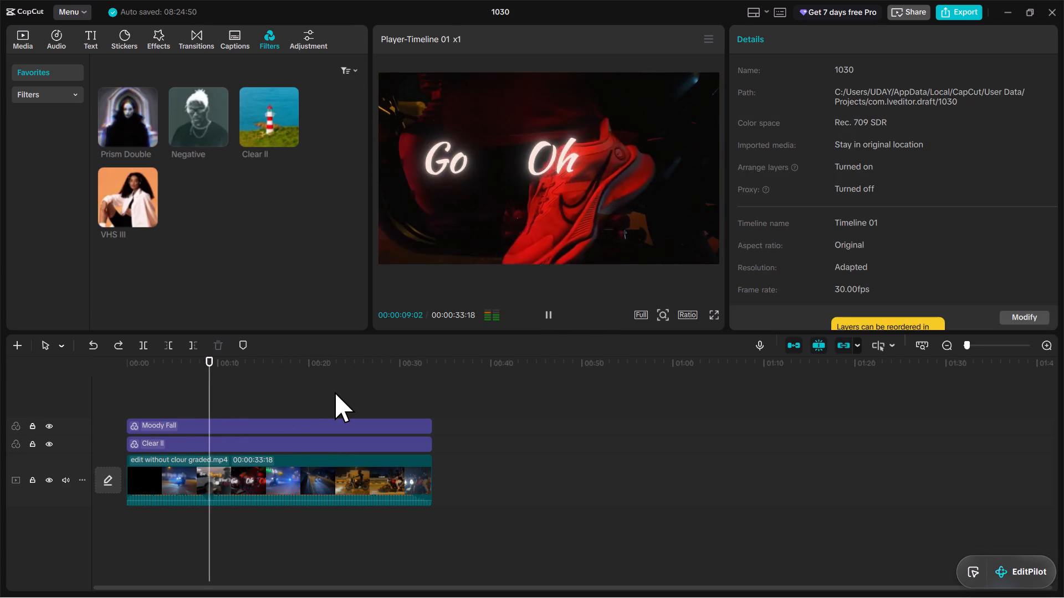
pyautogui.press('k')
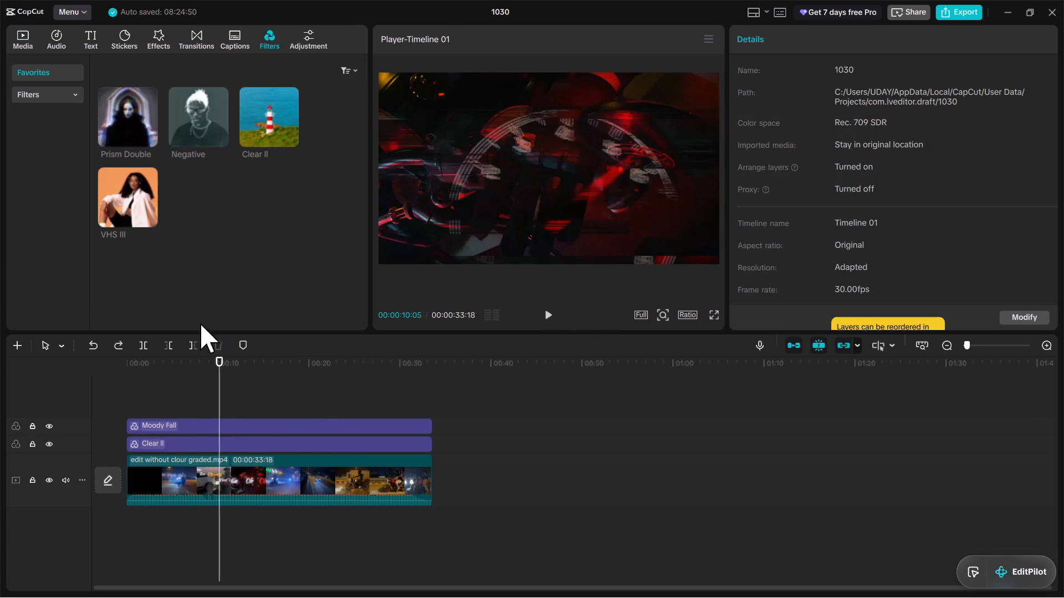
pyautogui.moveTo(184, 118); pyautogui.dragTo(221, 411)
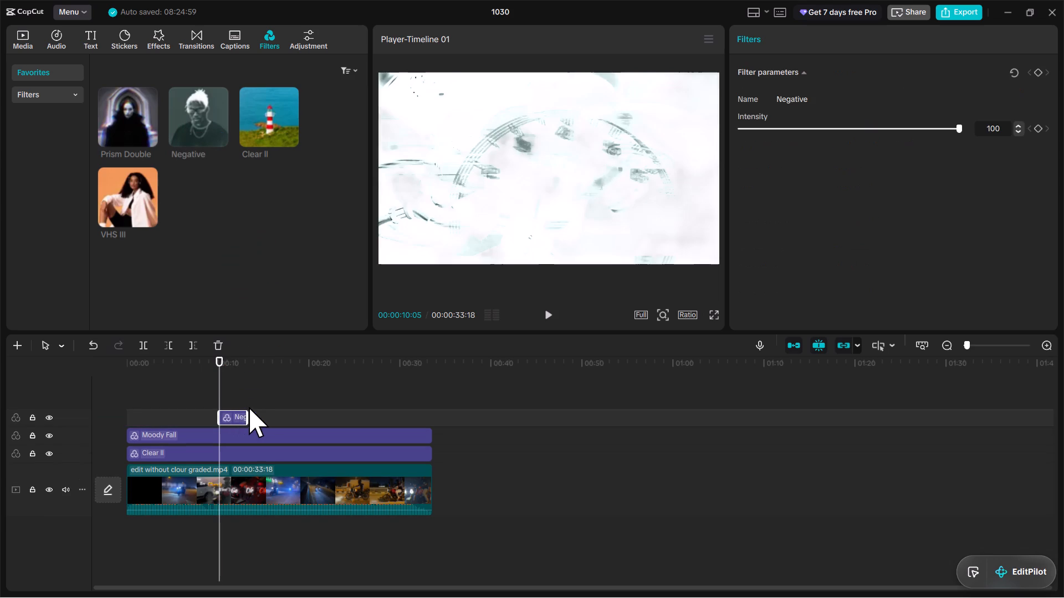
pyautogui.moveTo(247, 416); pyautogui.dragTo(241, 421)
pyautogui.press('space')
pyautogui.press('space')
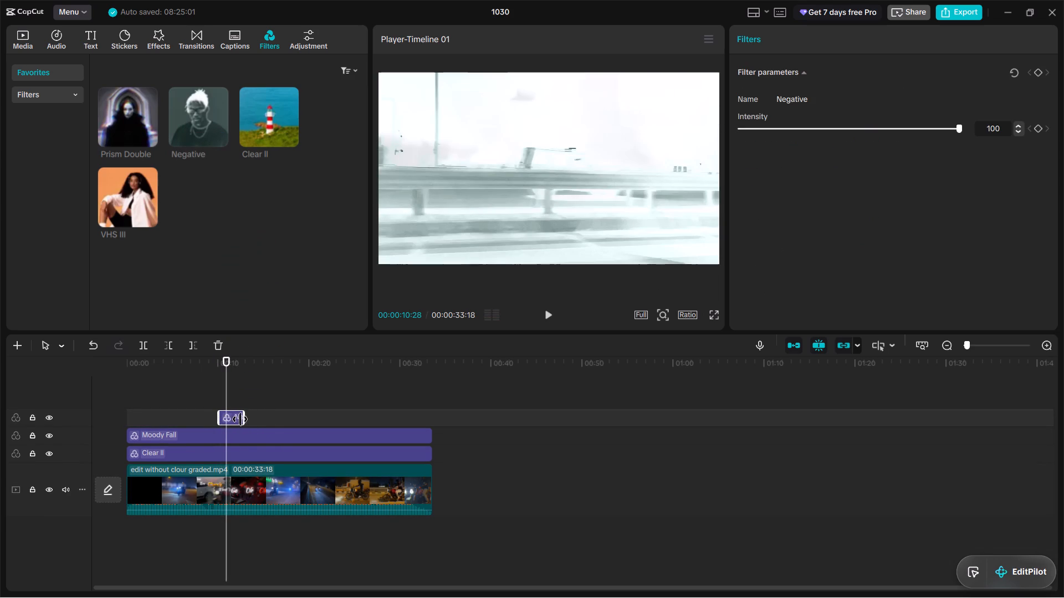
pyautogui.moveTo(241, 419); pyautogui.dragTo(226, 430)
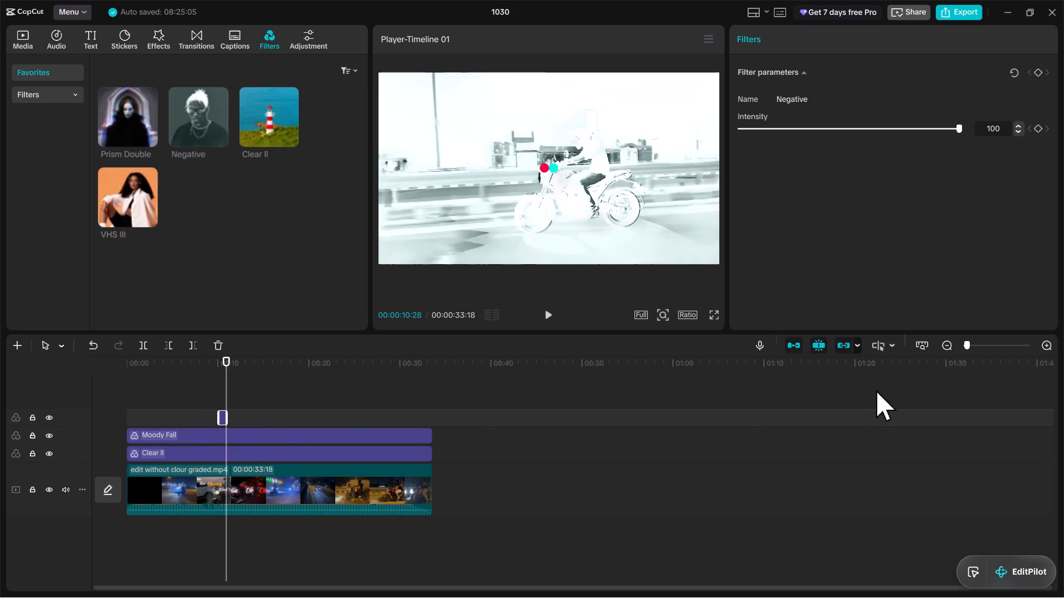
# Play back the short Negative section and set the Negative filter's intensity to about 39.
pyautogui.moveTo(971, 344); pyautogui.dragTo(990, 348)
pyautogui.click(178, 399)
pyautogui.press('space')
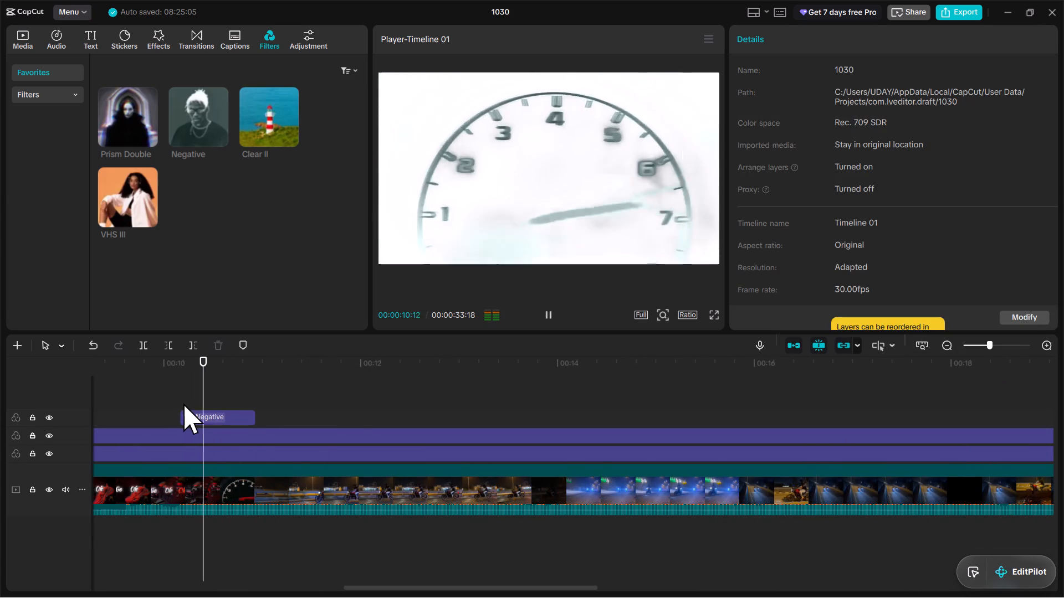
pyautogui.press('space')
pyautogui.click(214, 390)
pyautogui.click(217, 417)
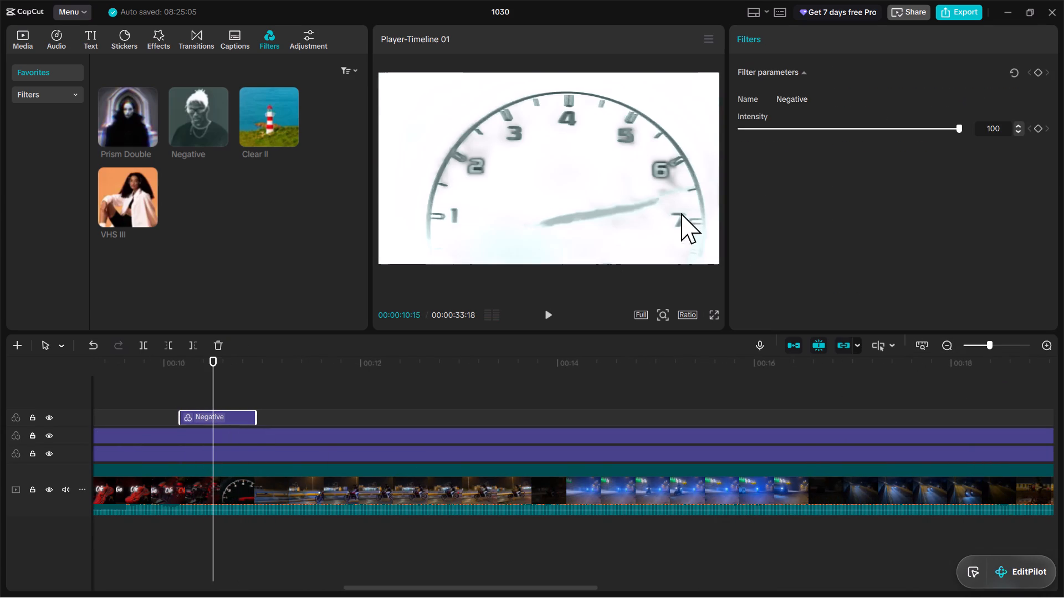
pyautogui.moveTo(958, 133); pyautogui.dragTo(826, 168)
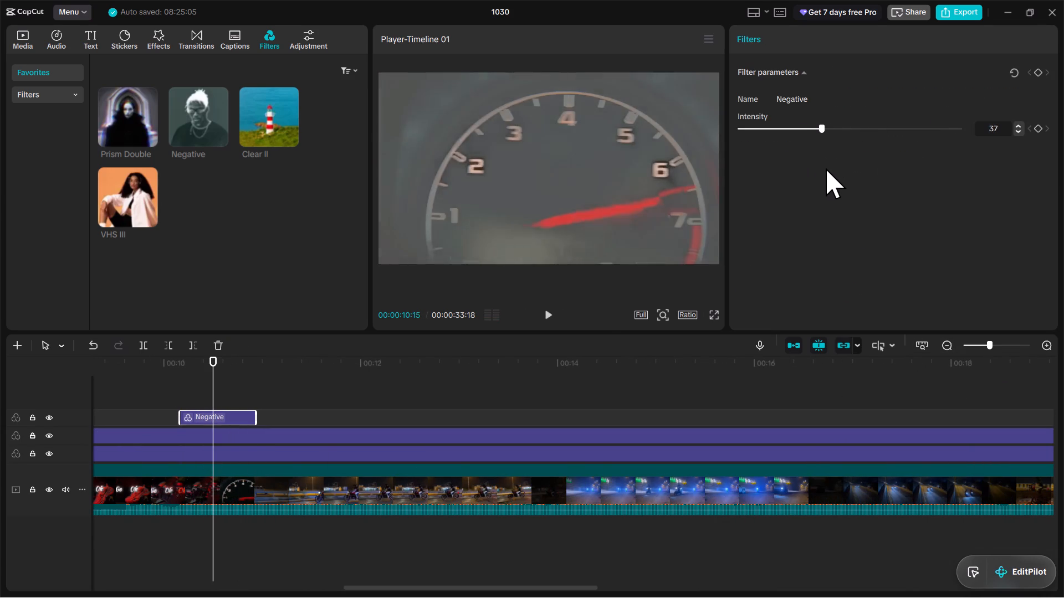
pyautogui.moveTo(826, 168); pyautogui.dragTo(826, 168)
# Review the speedometer shot with the Negative filter and preview the favourite Negative filter again for comparison.
pyautogui.click(183, 392)
pyautogui.press('space')
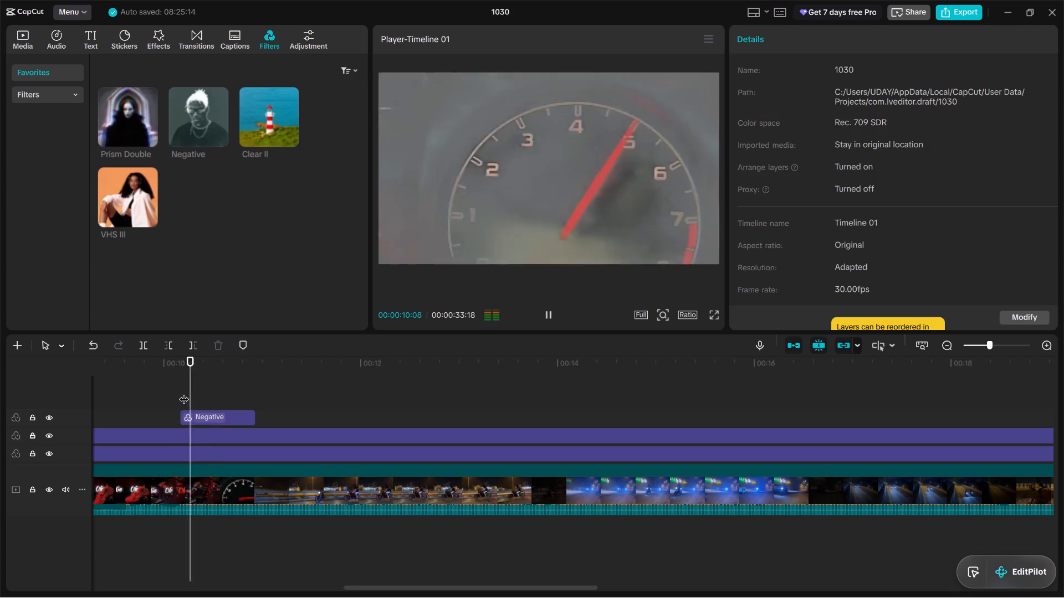
pyautogui.press('space')
pyautogui.click(211, 413)
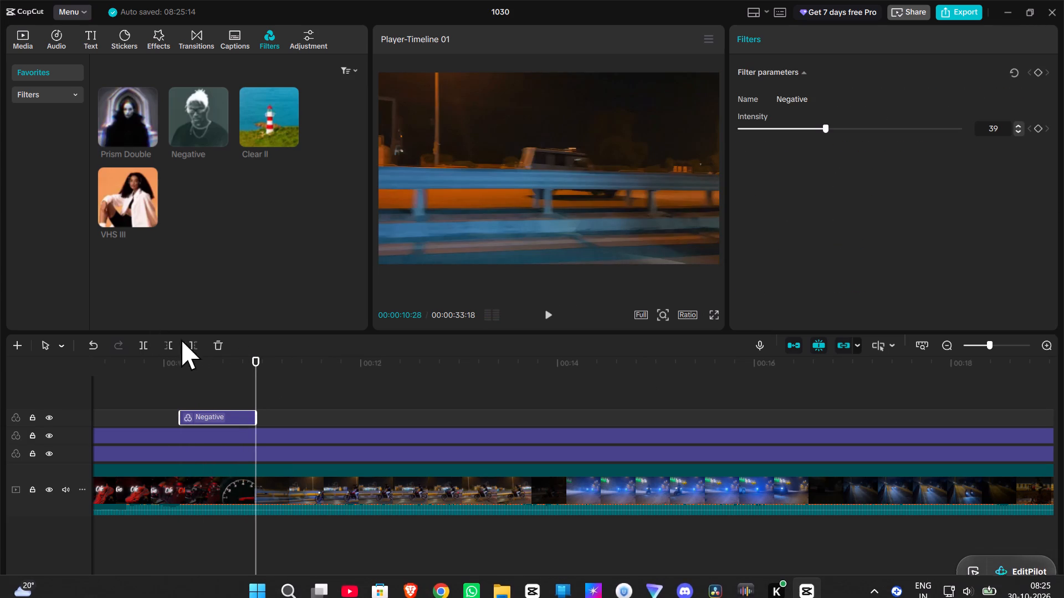
pyautogui.moveTo(256, 389); pyautogui.dragTo(187, 423)
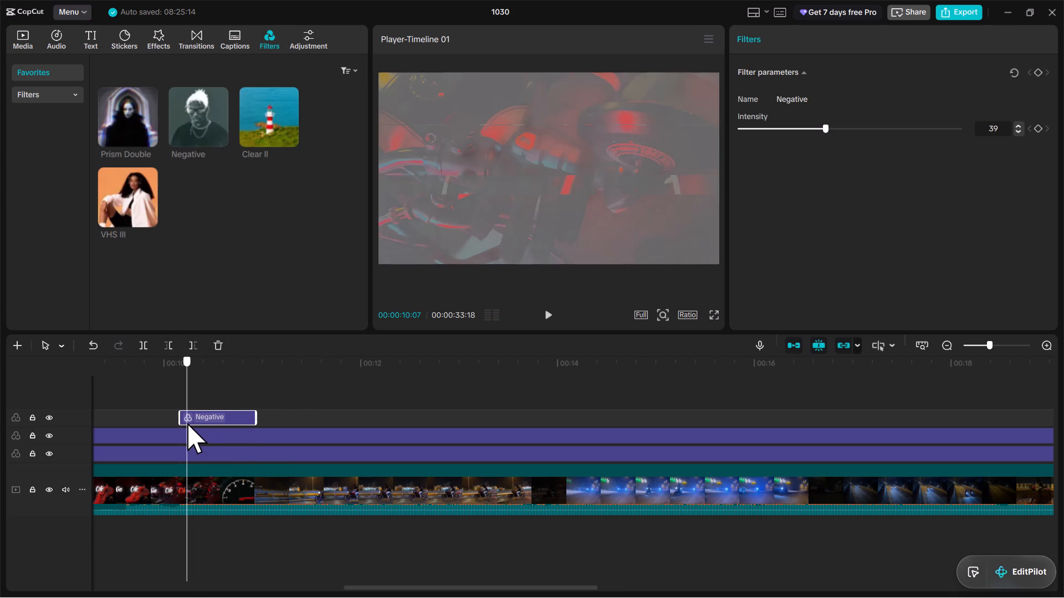
pyautogui.moveTo(187, 423); pyautogui.dragTo(188, 423)
pyautogui.click(204, 102)
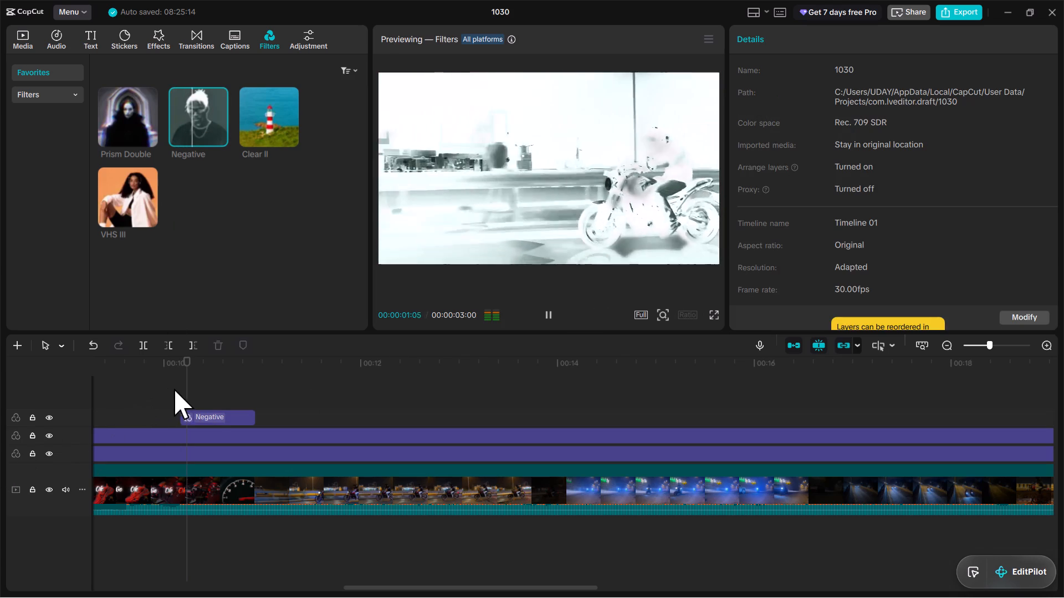
# Stop the filter preview and trim the start of the Negative filter to 00:00:10:07 on the speedometer shot.
pyautogui.press('space')
pyautogui.click(197, 390)
pyautogui.moveTo(197, 392); pyautogui.dragTo(187, 397)
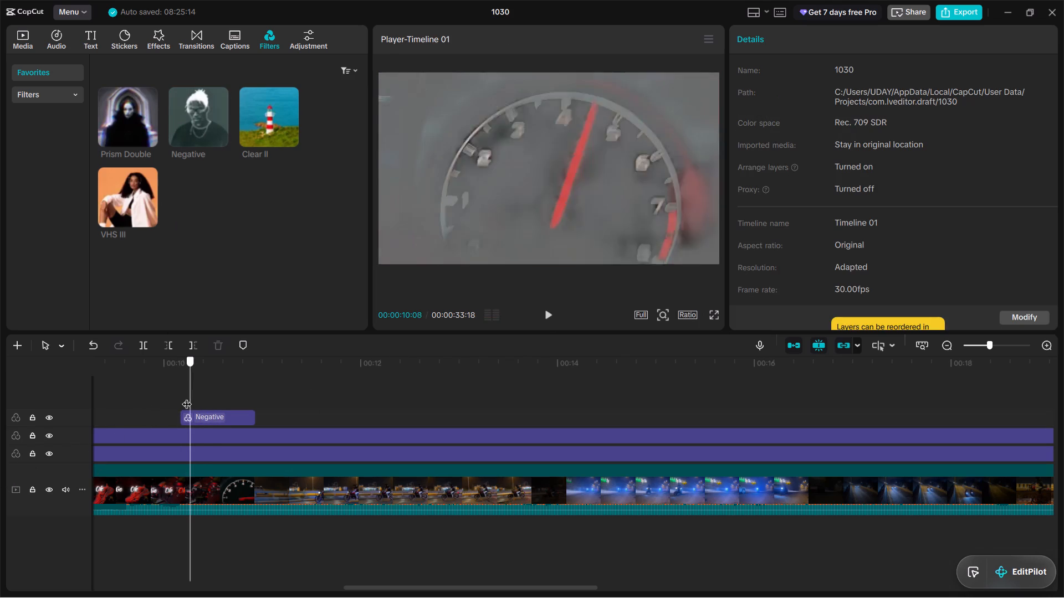
pyautogui.moveTo(187, 397); pyautogui.dragTo(197, 403)
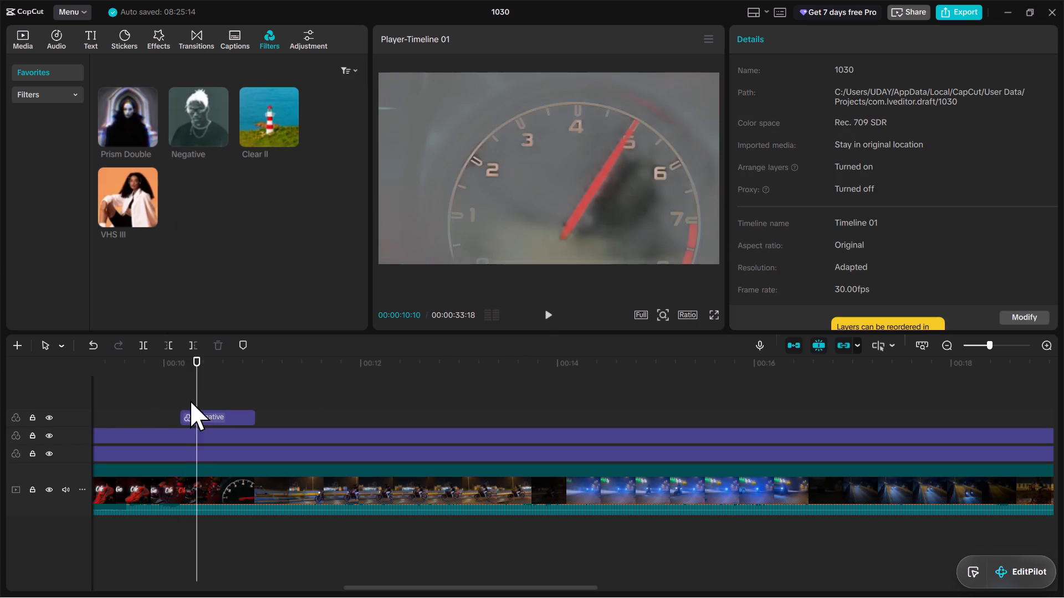
pyautogui.moveTo(194, 394); pyautogui.dragTo(187, 400)
pyautogui.click(183, 415)
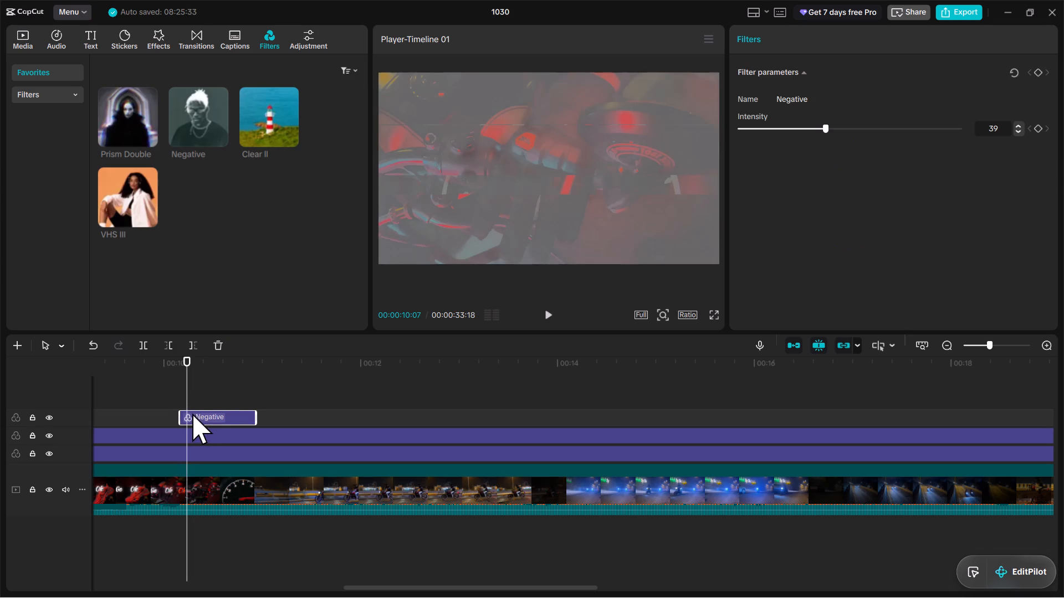
pyautogui.press('q')
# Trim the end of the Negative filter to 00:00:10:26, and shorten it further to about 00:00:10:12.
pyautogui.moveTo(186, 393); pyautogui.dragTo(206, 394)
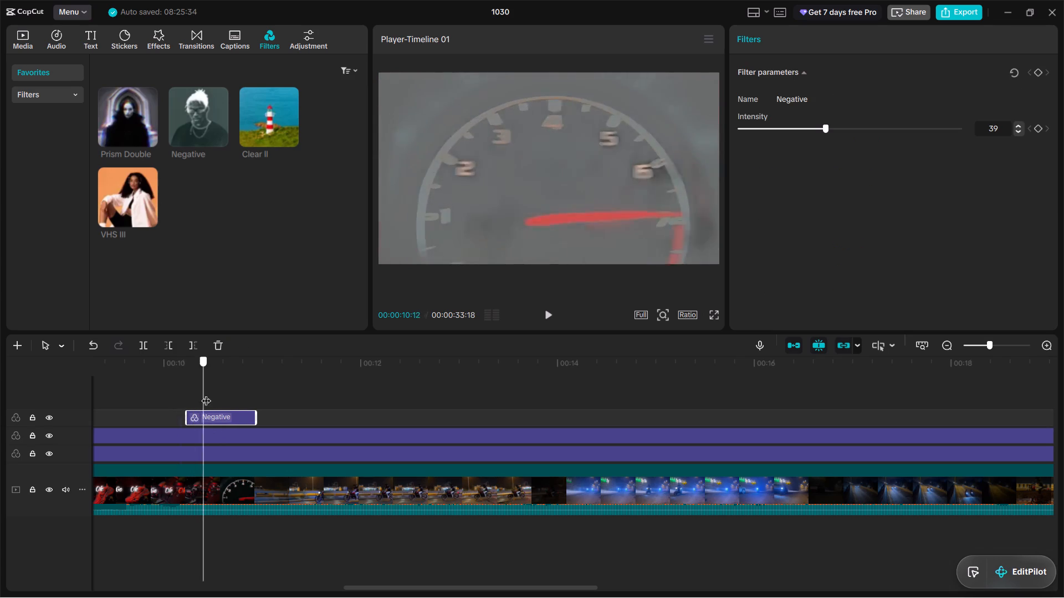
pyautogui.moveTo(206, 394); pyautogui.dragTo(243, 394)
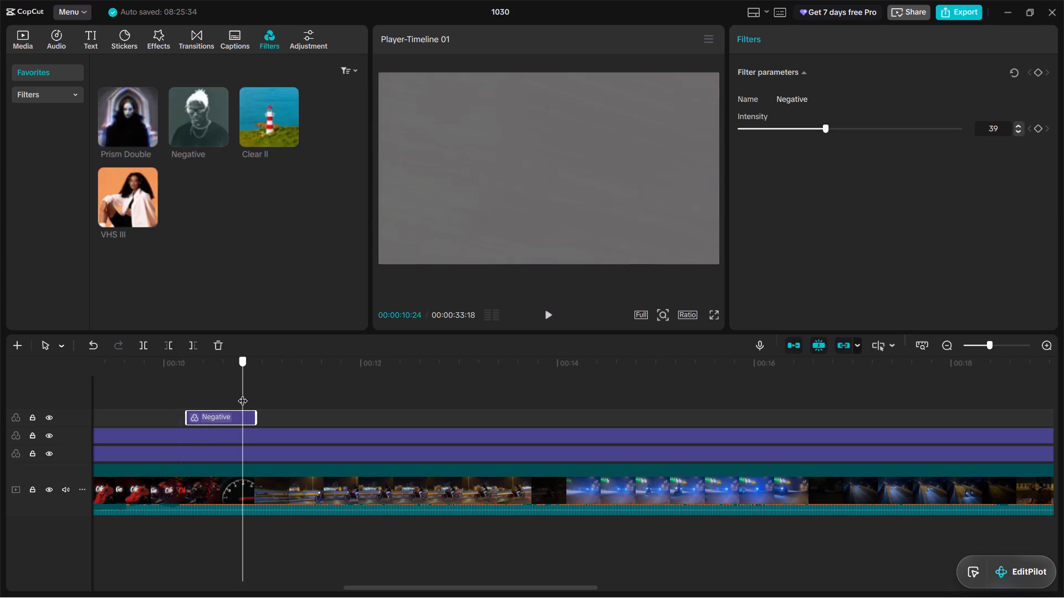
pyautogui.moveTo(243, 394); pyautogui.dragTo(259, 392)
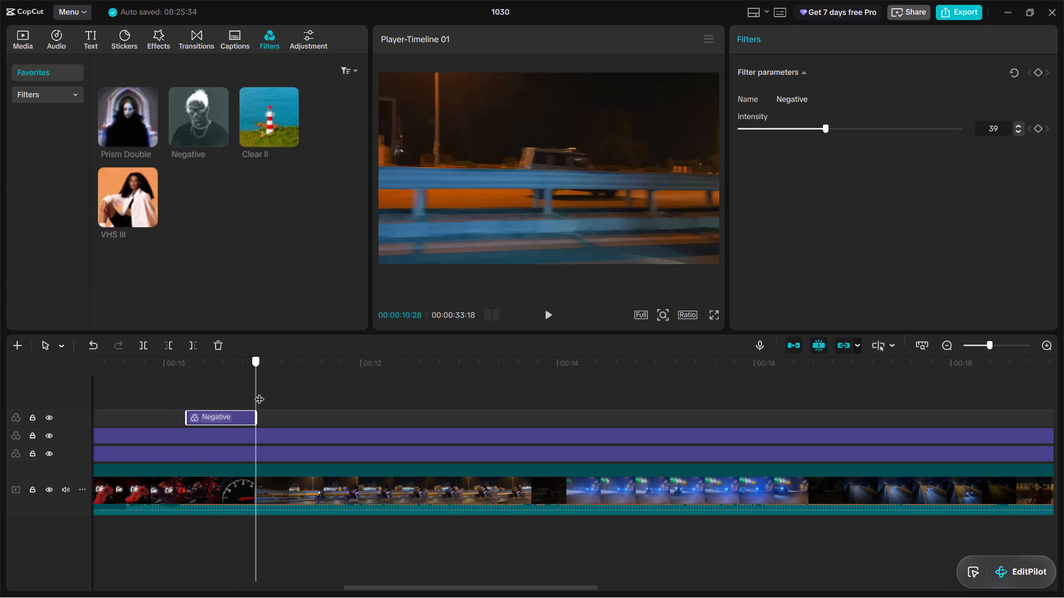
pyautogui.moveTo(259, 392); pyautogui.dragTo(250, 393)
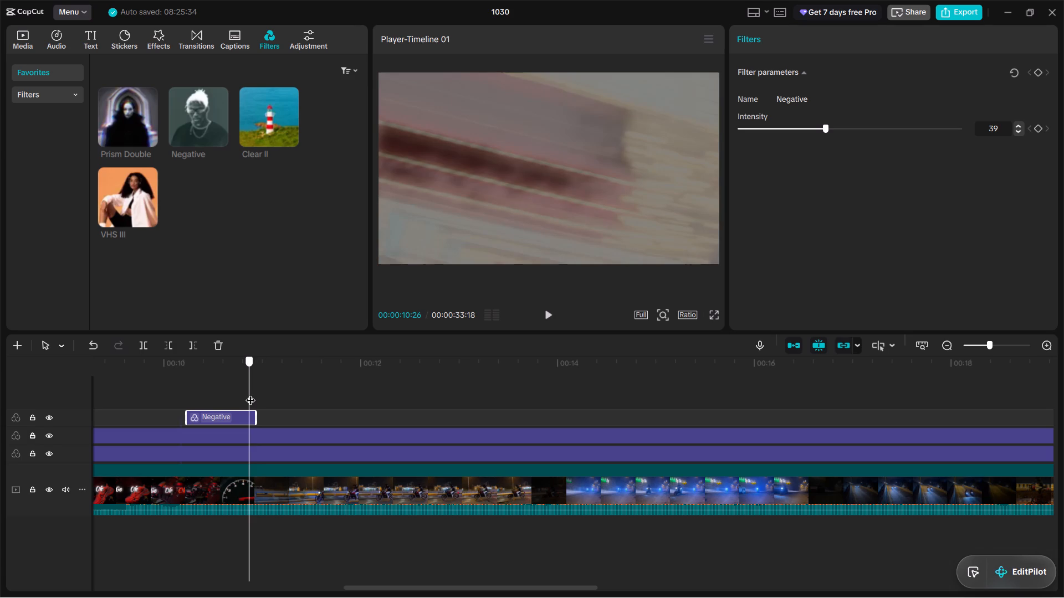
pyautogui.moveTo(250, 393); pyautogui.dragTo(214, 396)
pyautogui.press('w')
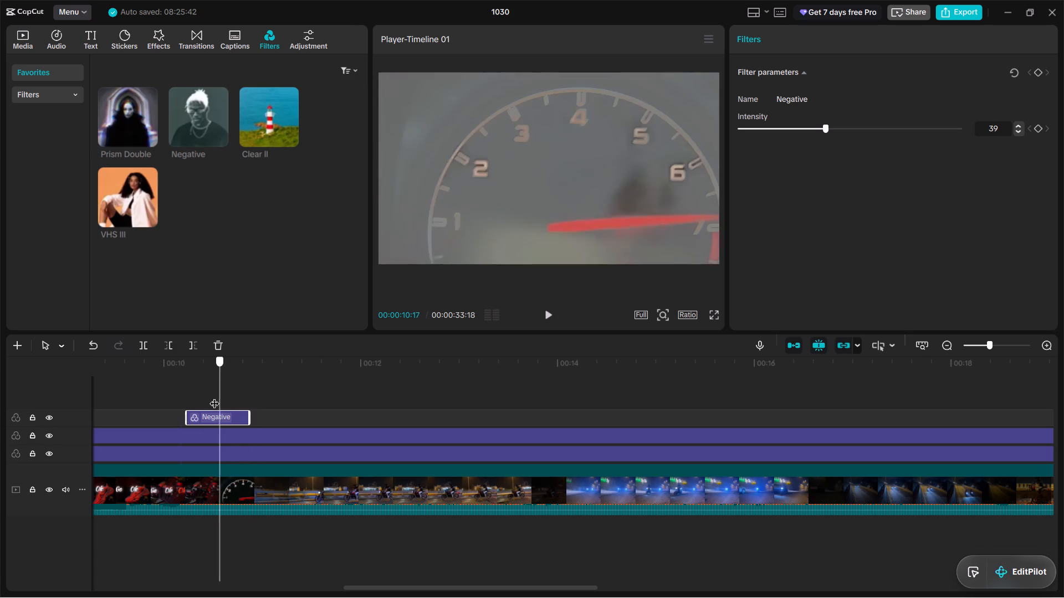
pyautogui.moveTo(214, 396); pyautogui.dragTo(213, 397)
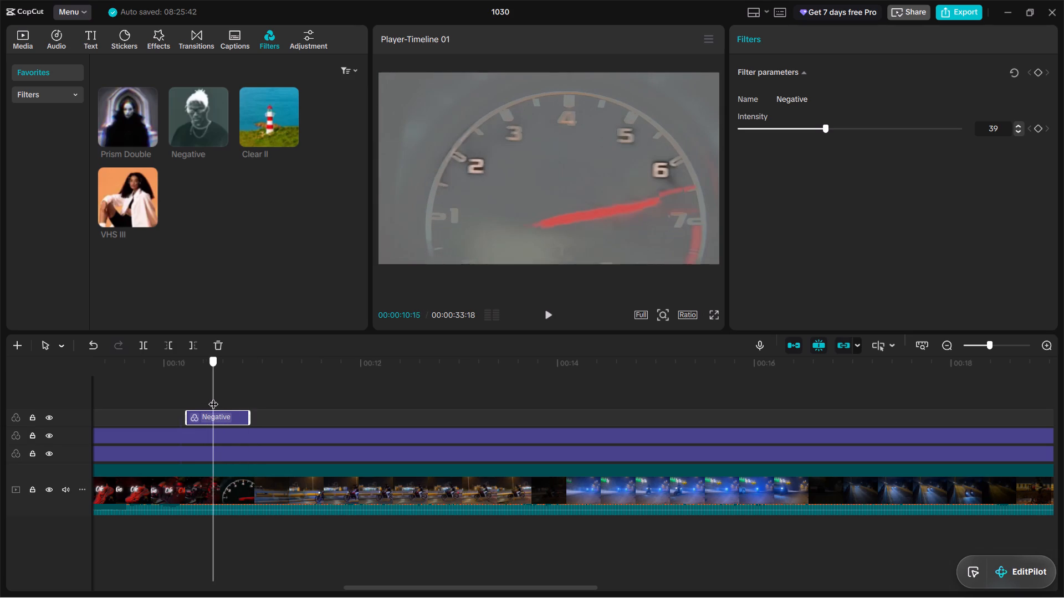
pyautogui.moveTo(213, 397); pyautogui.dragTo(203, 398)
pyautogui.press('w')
# Raise the shortened Negative filter's intensity to 68.
pyautogui.moveTo(203, 398); pyautogui.dragTo(209, 396)
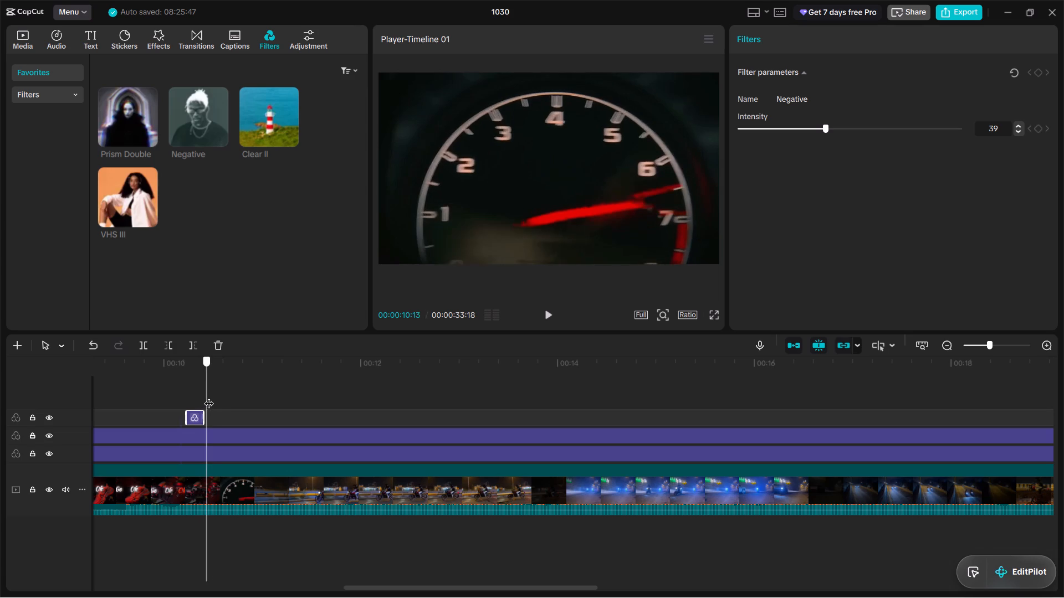
pyautogui.moveTo(209, 396); pyautogui.dragTo(211, 396)
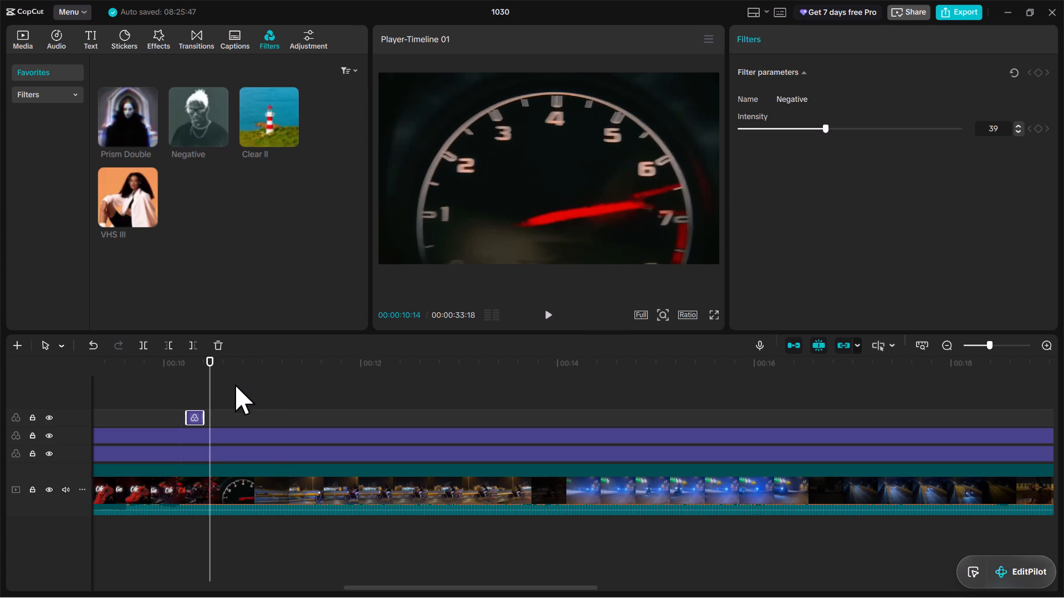
pyautogui.moveTo(212, 390); pyautogui.dragTo(193, 394)
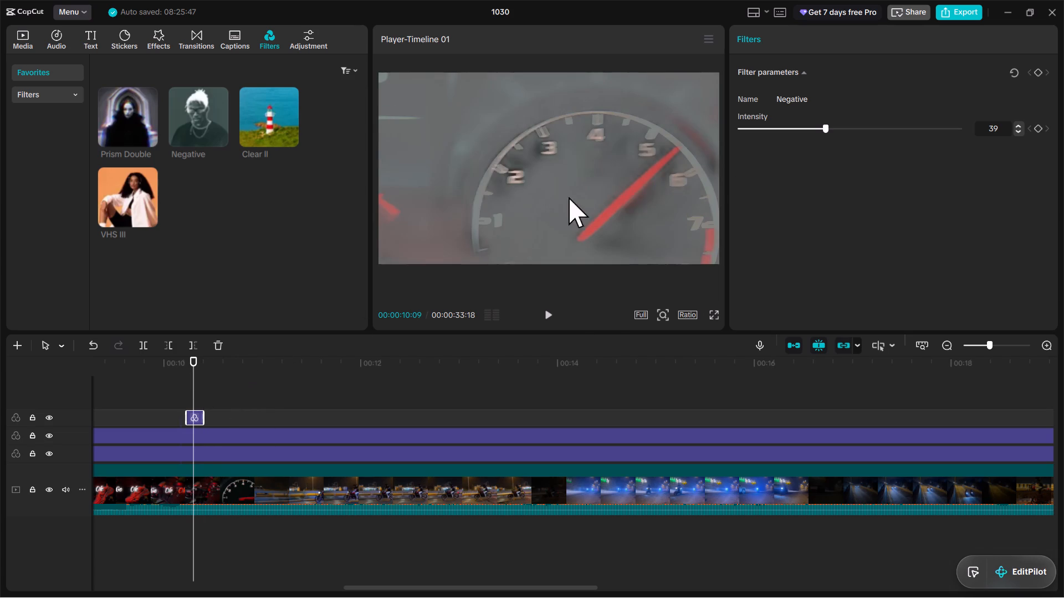
pyautogui.moveTo(811, 125); pyautogui.dragTo(889, 122)
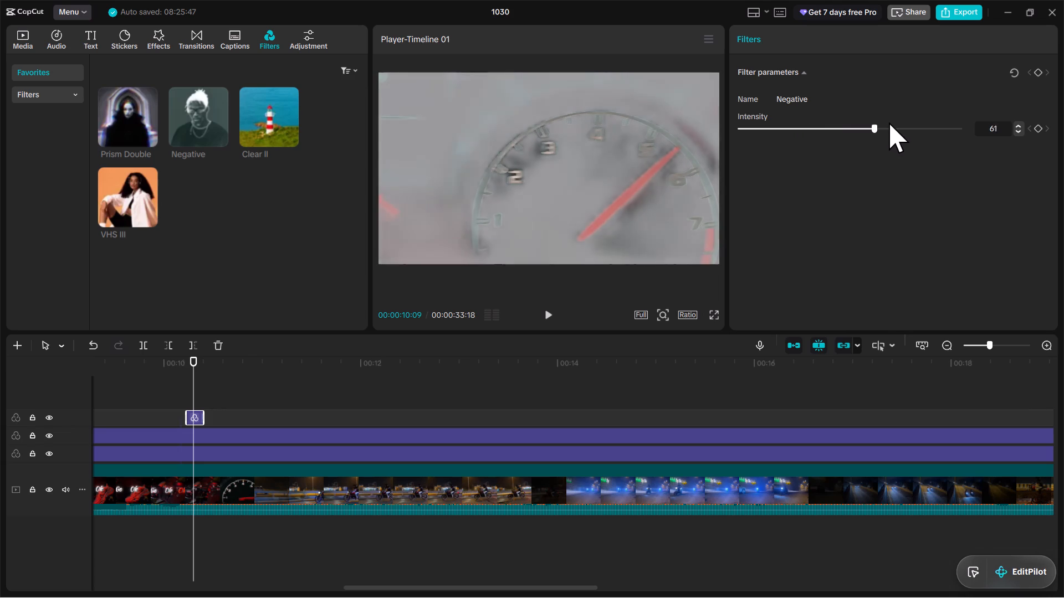
pyautogui.moveTo(889, 122); pyautogui.dragTo(889, 122)
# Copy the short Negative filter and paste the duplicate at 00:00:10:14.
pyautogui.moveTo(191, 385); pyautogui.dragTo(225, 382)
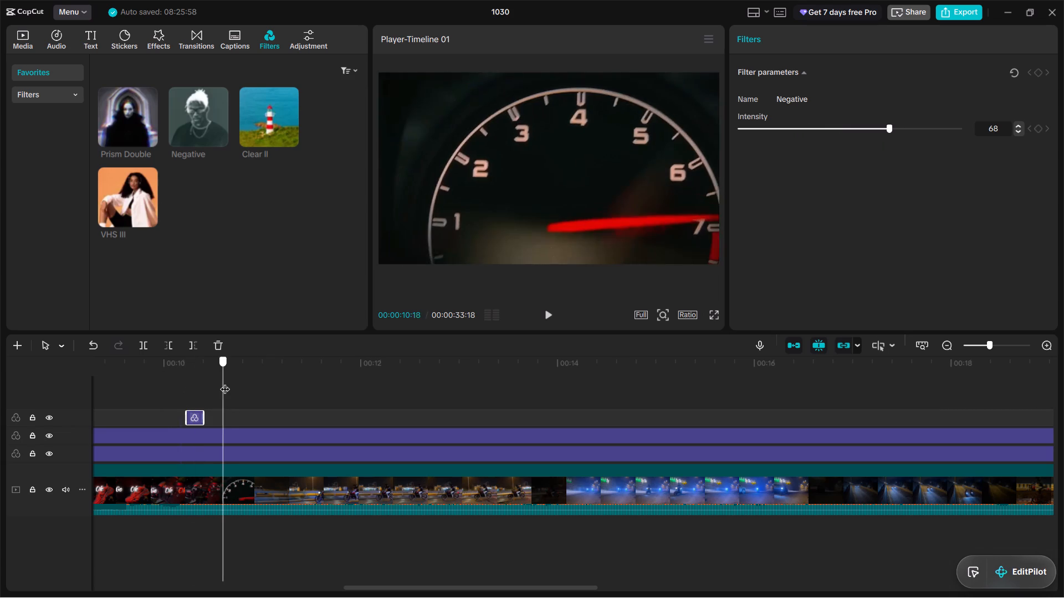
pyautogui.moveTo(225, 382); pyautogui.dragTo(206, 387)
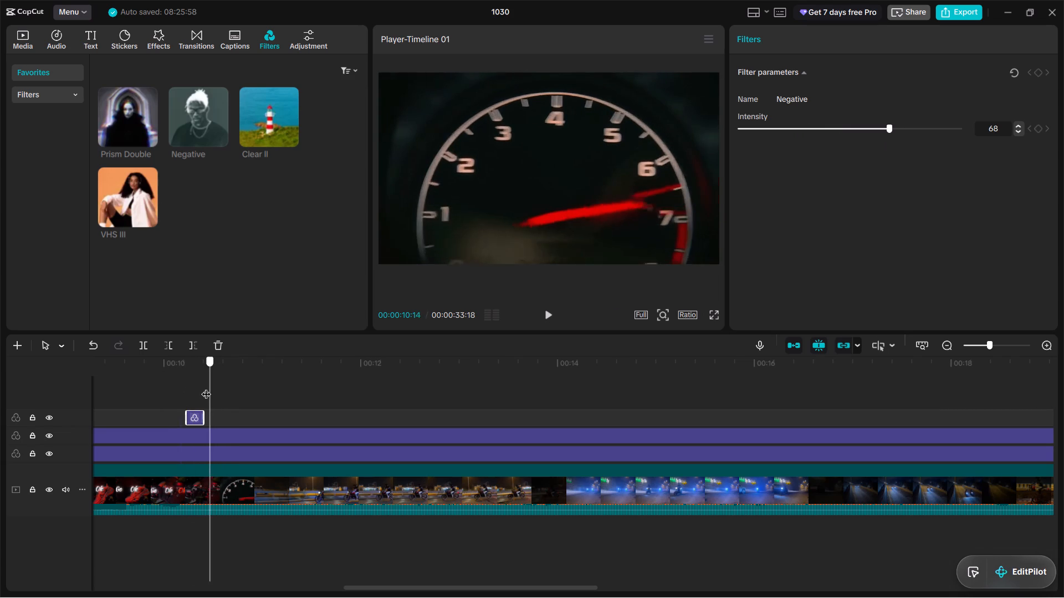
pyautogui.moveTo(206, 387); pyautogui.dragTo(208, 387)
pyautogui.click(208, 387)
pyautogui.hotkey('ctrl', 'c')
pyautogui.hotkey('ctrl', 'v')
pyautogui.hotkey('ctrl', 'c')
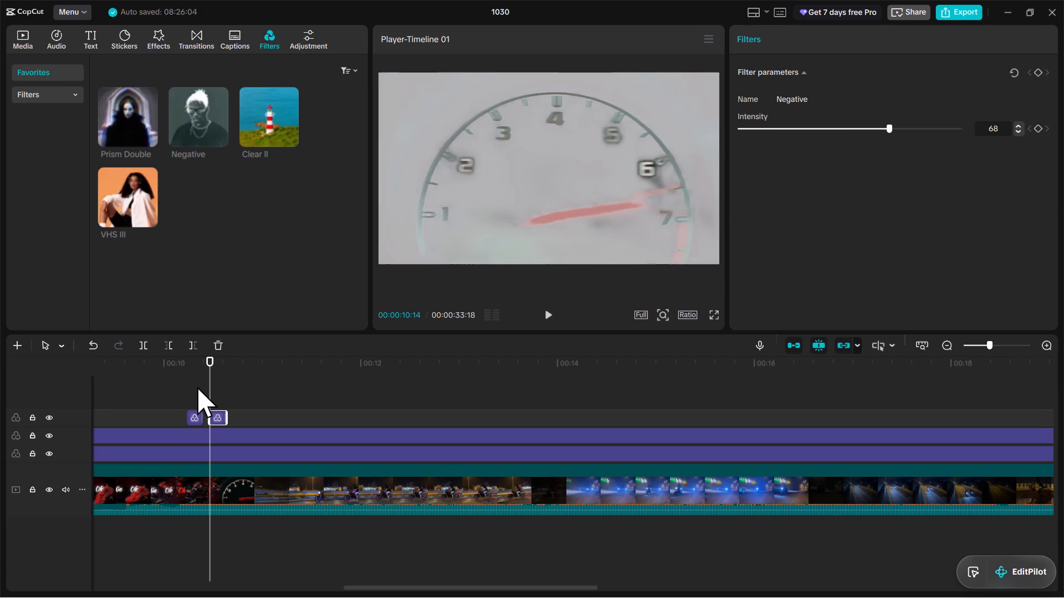
# Check both Negative segments in playback, and trim the end of the first one to 00:00:10:09.
pyautogui.moveTo(208, 390); pyautogui.dragTo(229, 399)
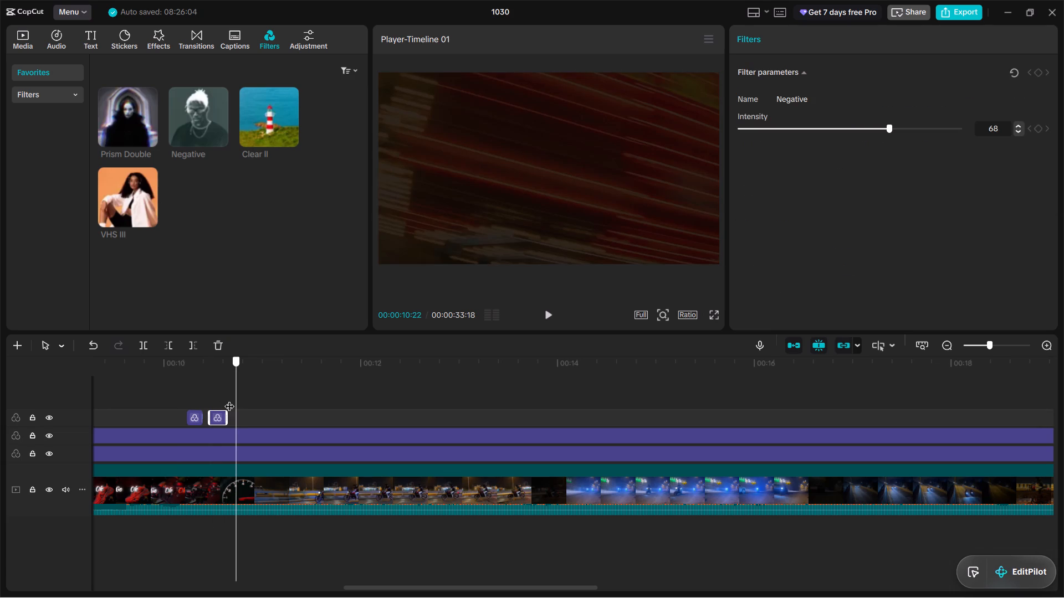
pyautogui.moveTo(229, 399); pyautogui.dragTo(160, 405)
pyautogui.press('space')
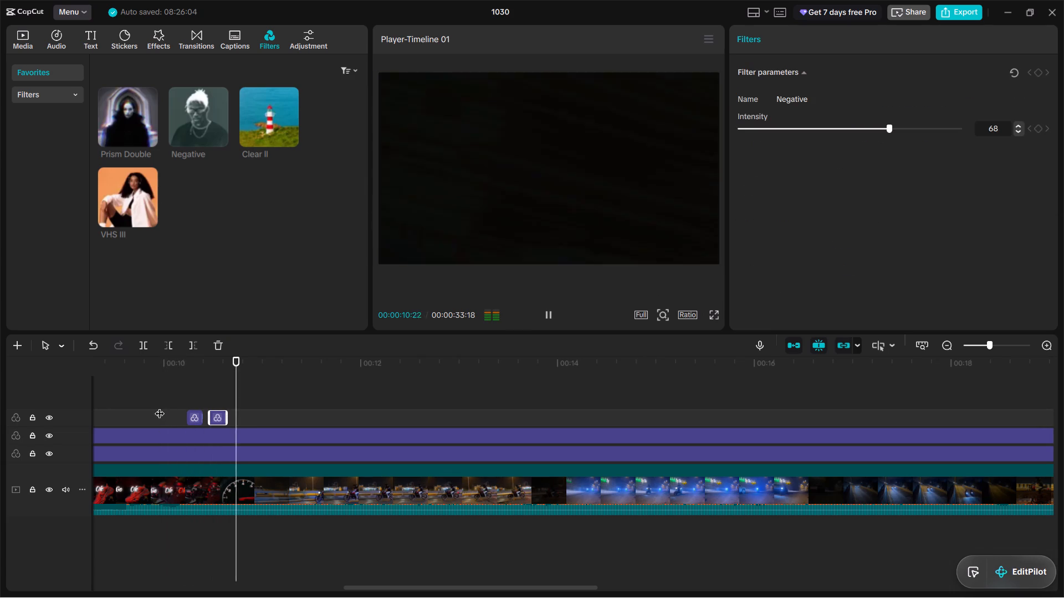
pyautogui.press('space')
pyautogui.click(187, 363)
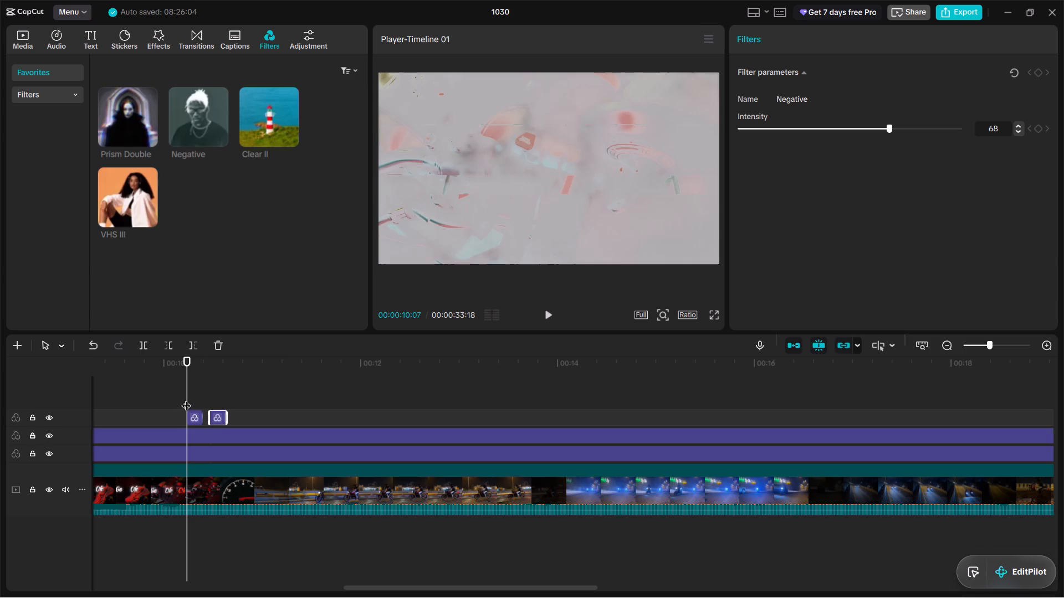
pyautogui.moveTo(186, 399); pyautogui.dragTo(195, 398)
pyautogui.click(199, 414)
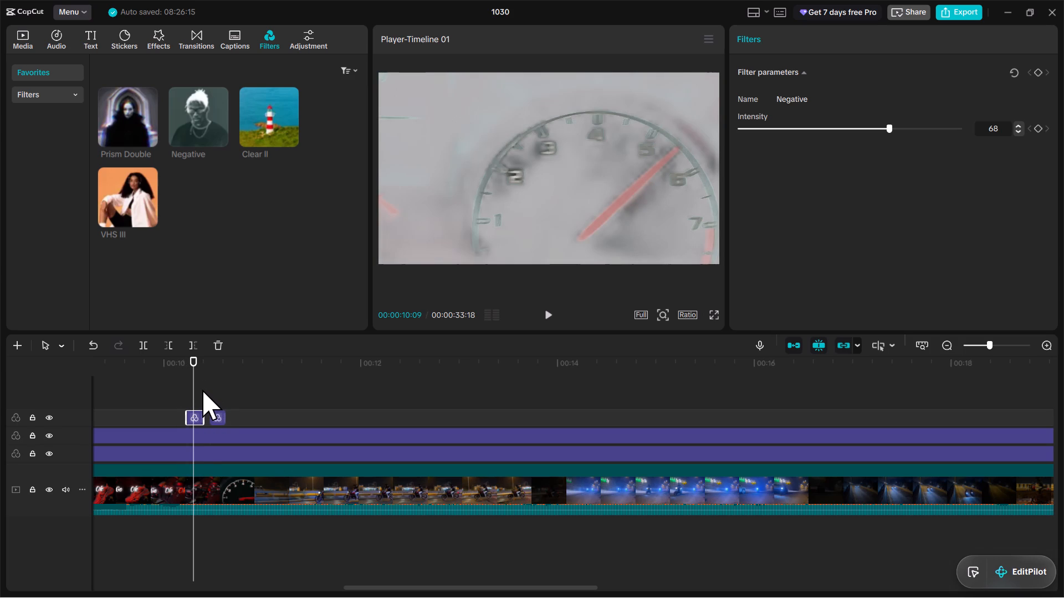
pyautogui.press('w')
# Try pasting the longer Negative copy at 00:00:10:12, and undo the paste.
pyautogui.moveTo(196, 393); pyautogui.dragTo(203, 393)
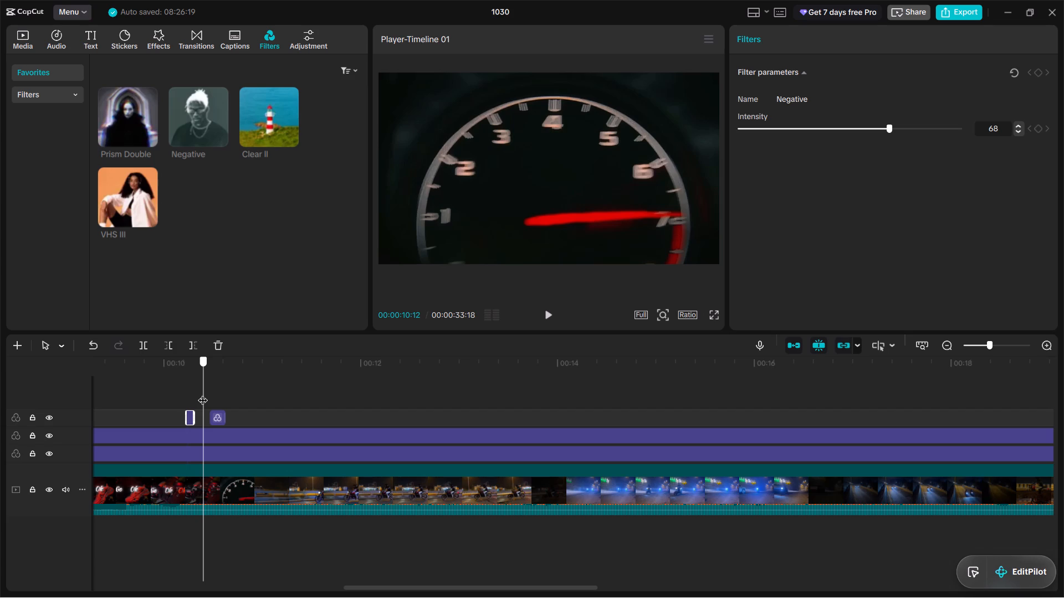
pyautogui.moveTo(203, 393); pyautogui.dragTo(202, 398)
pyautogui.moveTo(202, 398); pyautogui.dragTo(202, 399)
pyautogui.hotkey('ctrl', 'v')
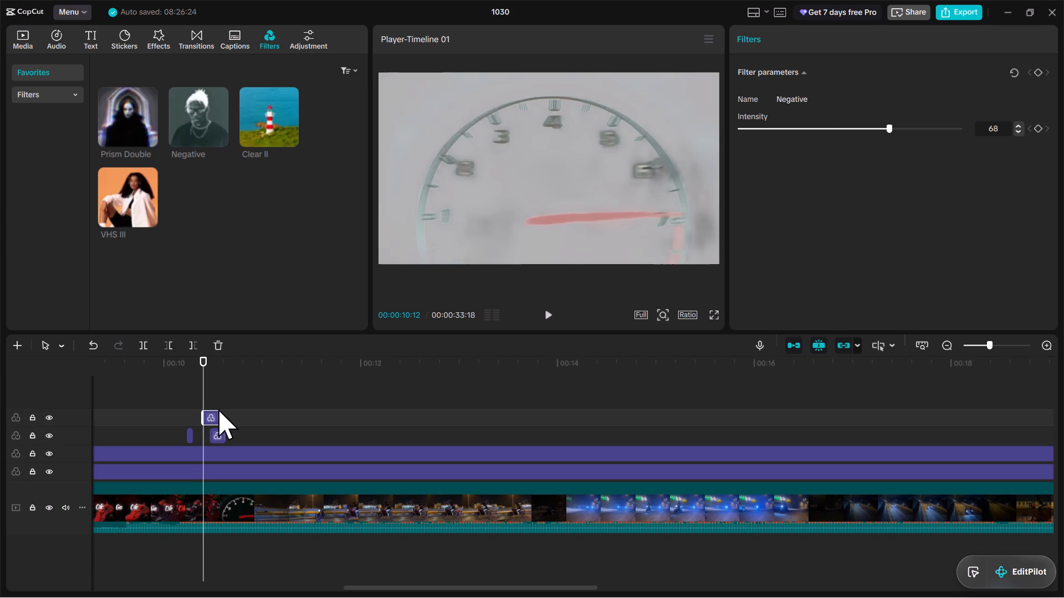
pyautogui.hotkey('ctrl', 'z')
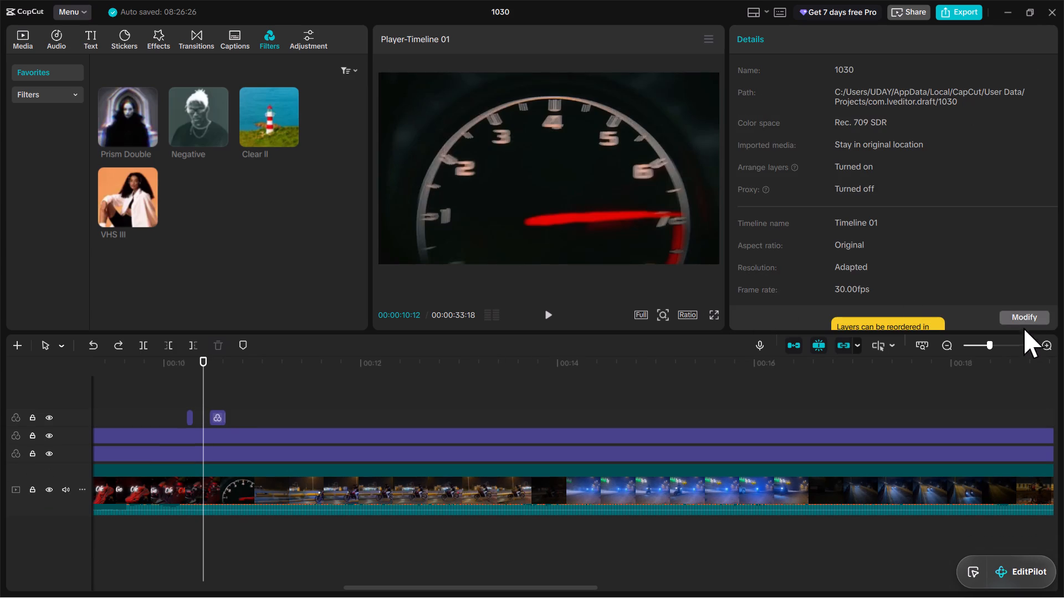
# Duplicate the trimmed first Negative segment and place the copy at about 00:00:10:10, leaving a short gap between them.
pyautogui.moveTo(994, 345); pyautogui.dragTo(1000, 344)
pyautogui.click(160, 417)
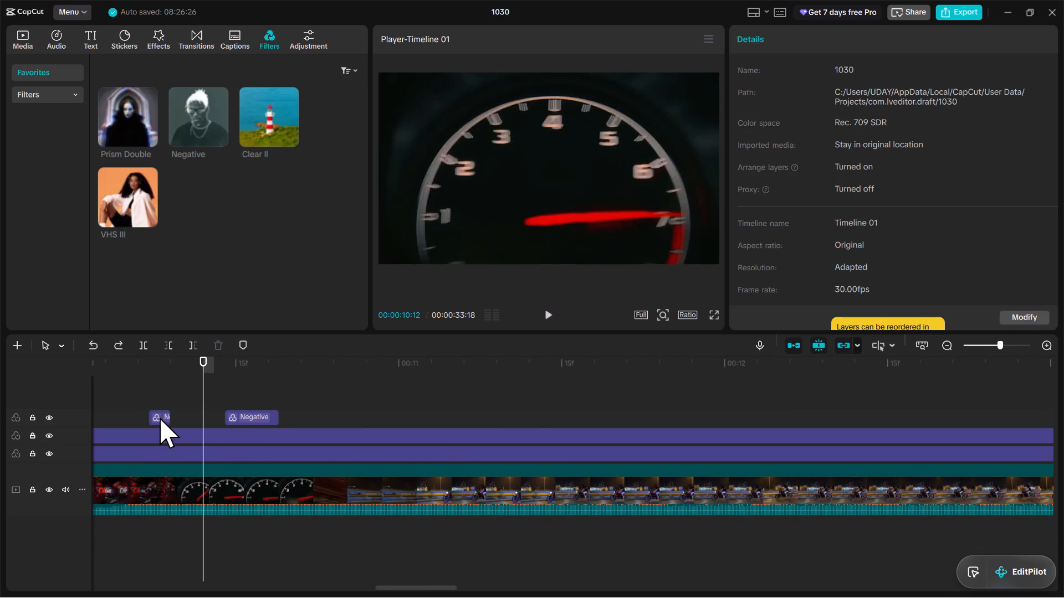
pyautogui.moveTo(202, 396); pyautogui.dragTo(191, 400)
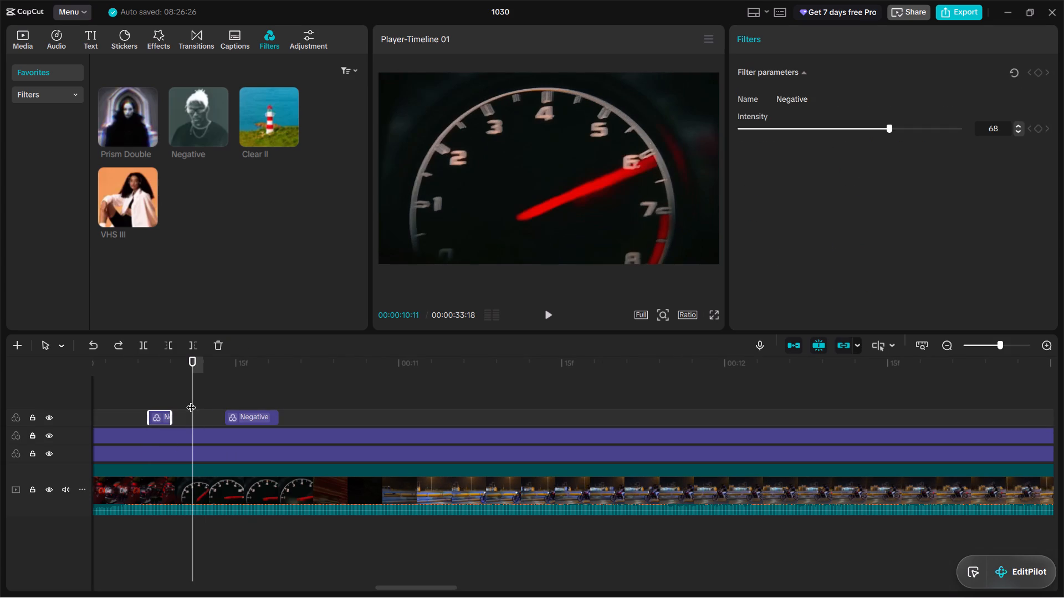
pyautogui.hotkey('ctrl', 'c')
pyautogui.hotkey('ctrl', 'v')
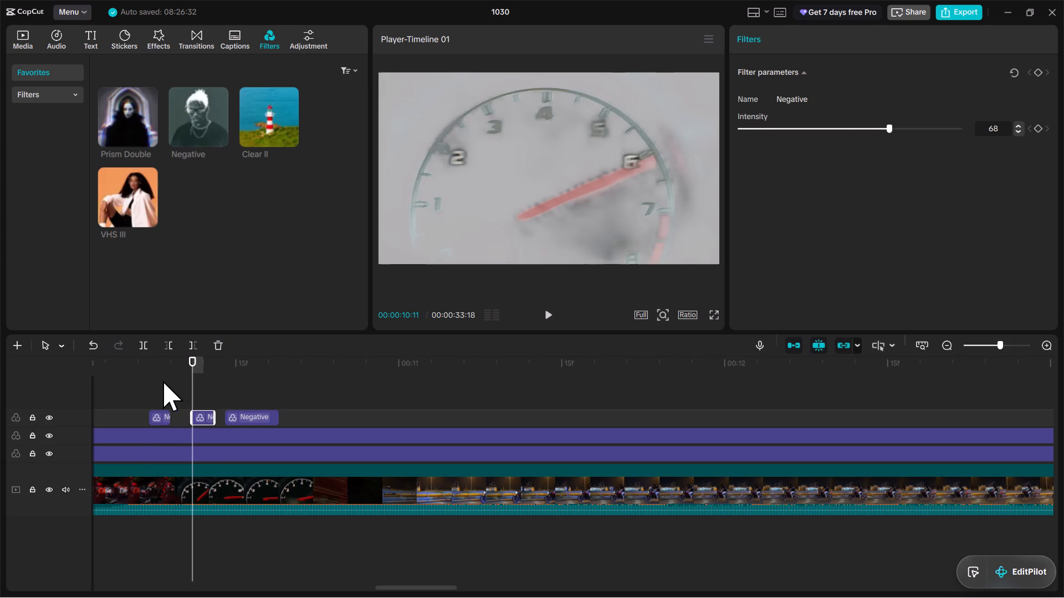
pyautogui.moveTo(206, 413); pyautogui.dragTo(199, 414)
# Replace the longer Negative segment with a short copy placed at 00:00:10:13.
pyautogui.moveTo(191, 402); pyautogui.dragTo(209, 399)
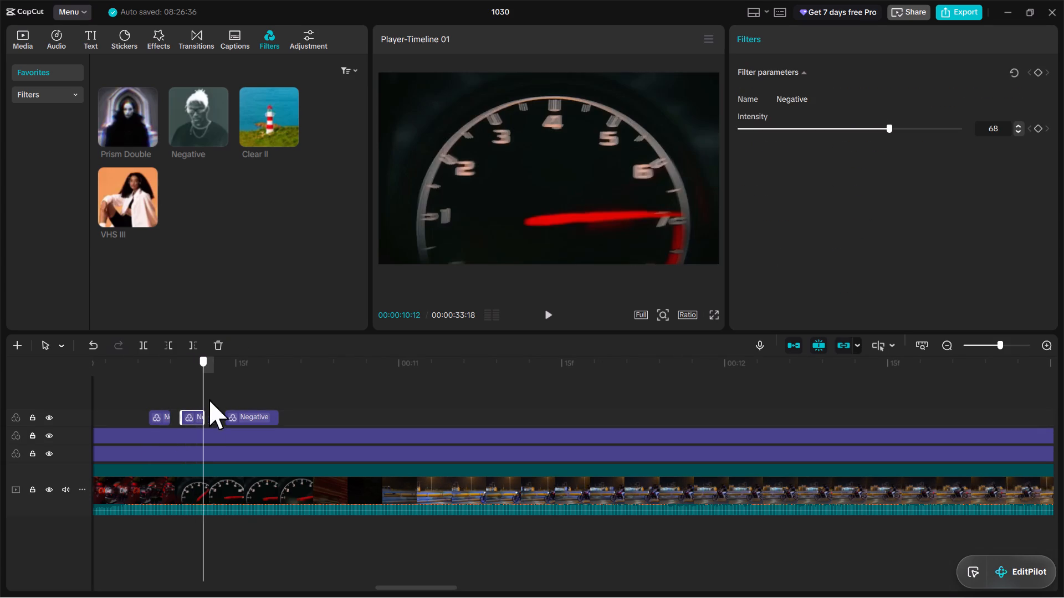
pyautogui.moveTo(209, 399); pyautogui.dragTo(217, 398)
pyautogui.click(239, 409)
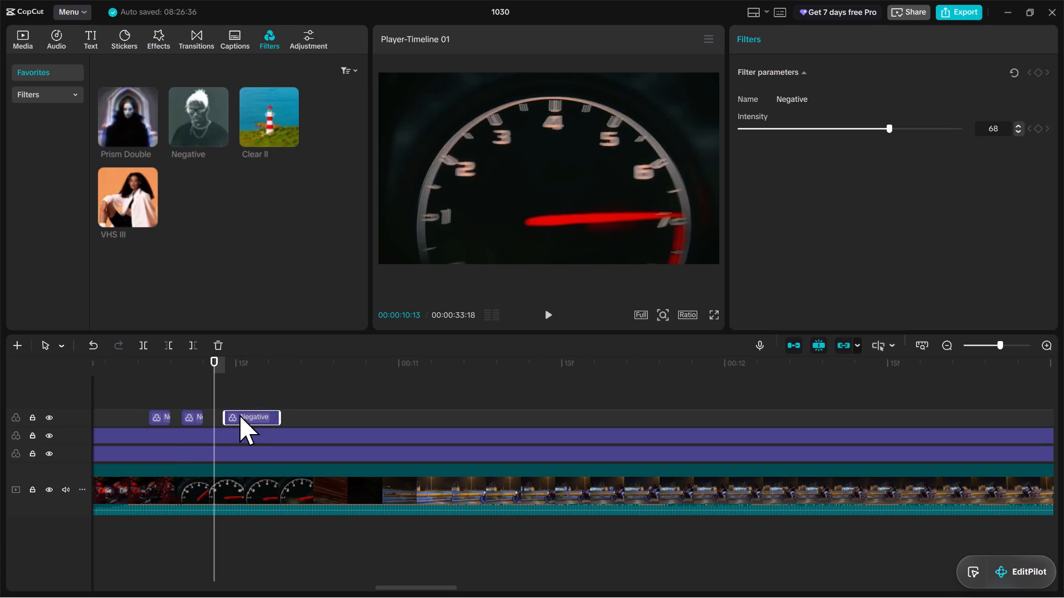
pyautogui.press('BackSpace')
pyautogui.hotkey('ctrl', 'c')
pyautogui.hotkey('ctrl', 'v')
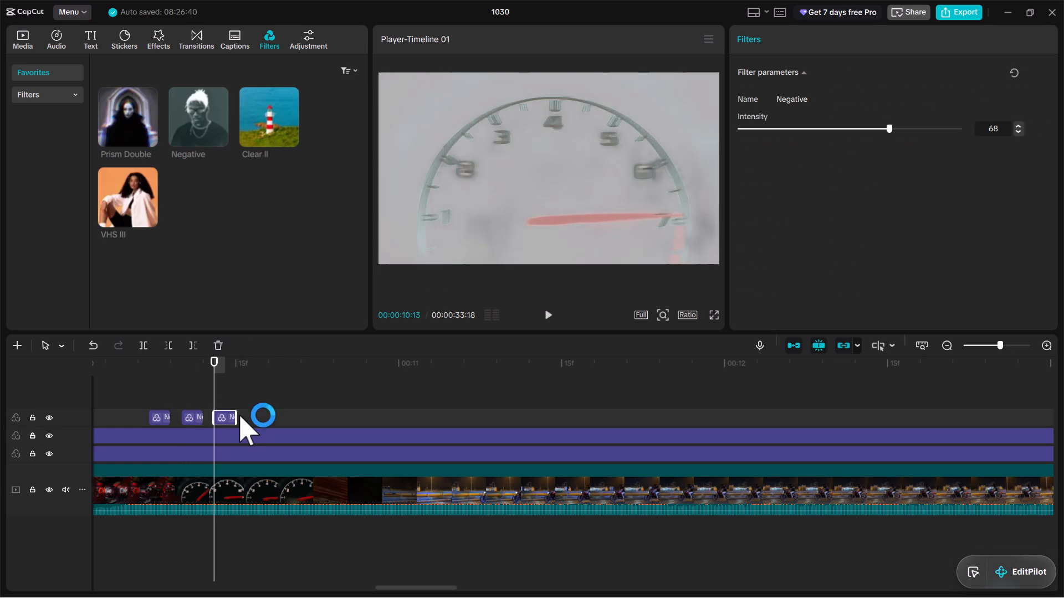
# Duplicate the short Negative segment once more at 00:00:10:16.
pyautogui.moveTo(214, 392); pyautogui.dragTo(242, 394)
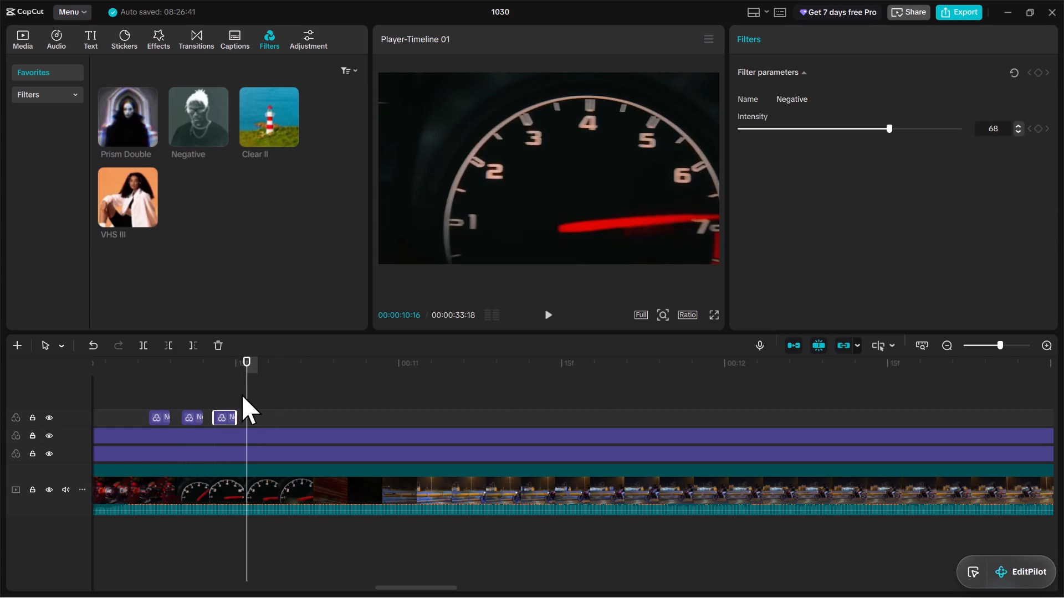
pyautogui.hotkey('ctrl', 'c')
pyautogui.hotkey('ctrl', 'v')
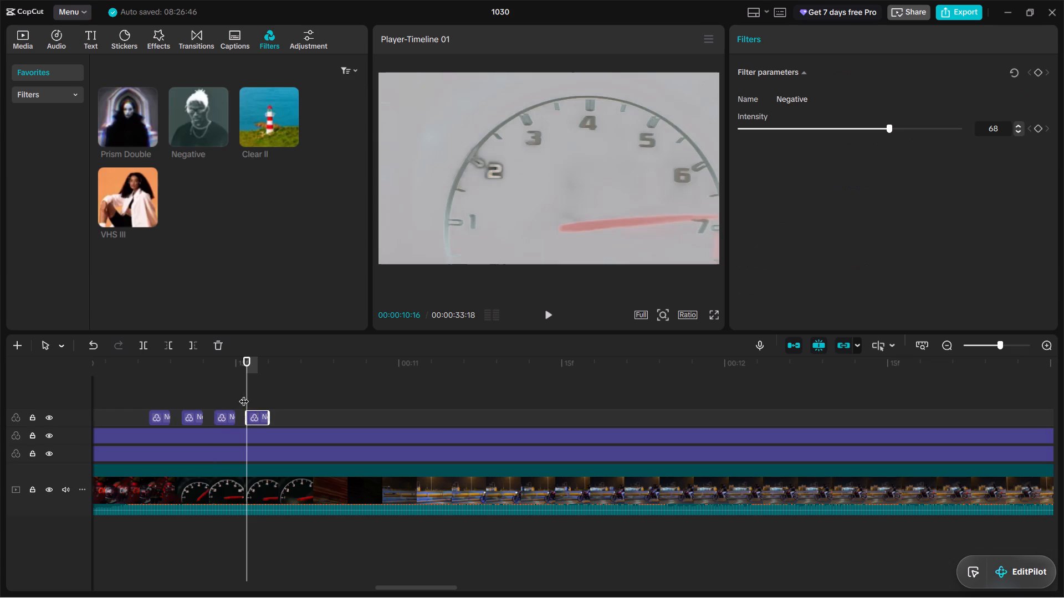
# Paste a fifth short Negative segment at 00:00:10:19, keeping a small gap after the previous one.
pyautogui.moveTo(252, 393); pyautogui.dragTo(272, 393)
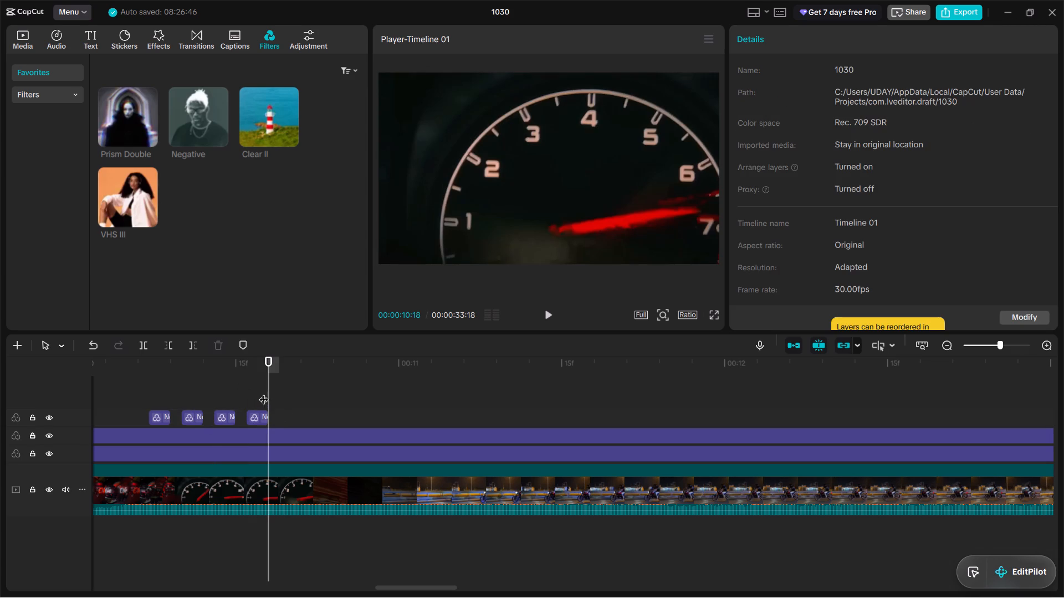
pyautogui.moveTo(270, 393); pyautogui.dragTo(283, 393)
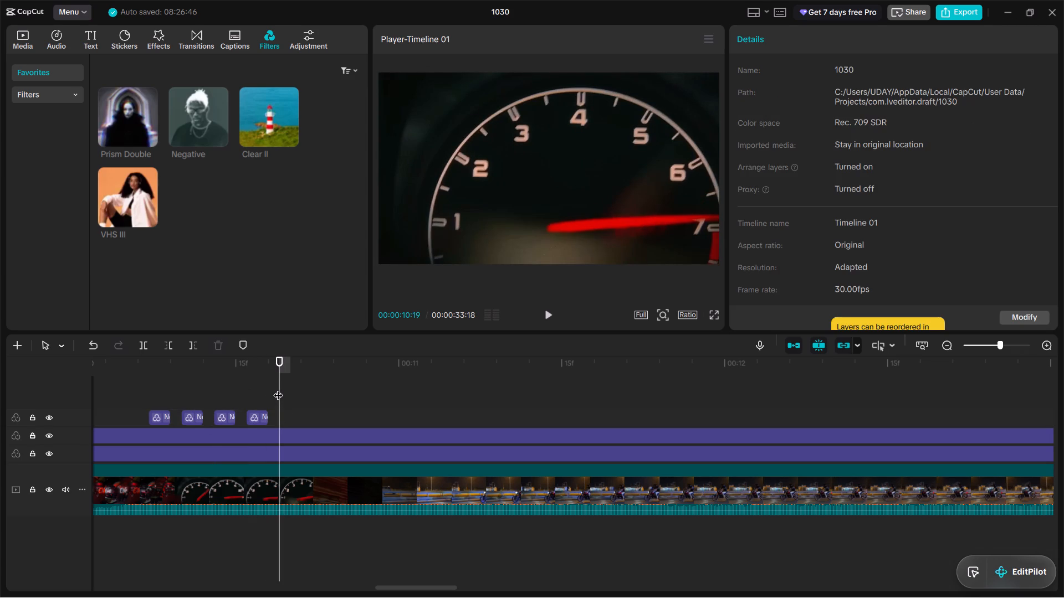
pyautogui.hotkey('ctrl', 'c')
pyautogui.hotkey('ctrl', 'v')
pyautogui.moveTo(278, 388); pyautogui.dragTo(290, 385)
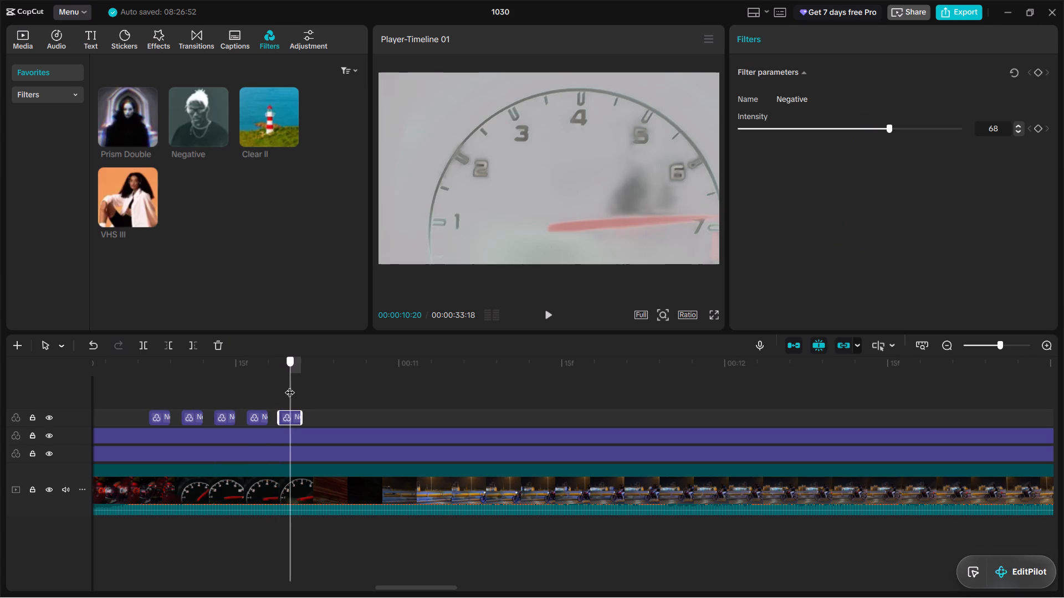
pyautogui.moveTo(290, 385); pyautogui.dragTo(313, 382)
# Play back the speedometer shot and the following motorcycle shots to review the flashing Negative effect.
pyautogui.moveTo(993, 346); pyautogui.dragTo(978, 348)
pyautogui.click(287, 393)
pyautogui.press('space')
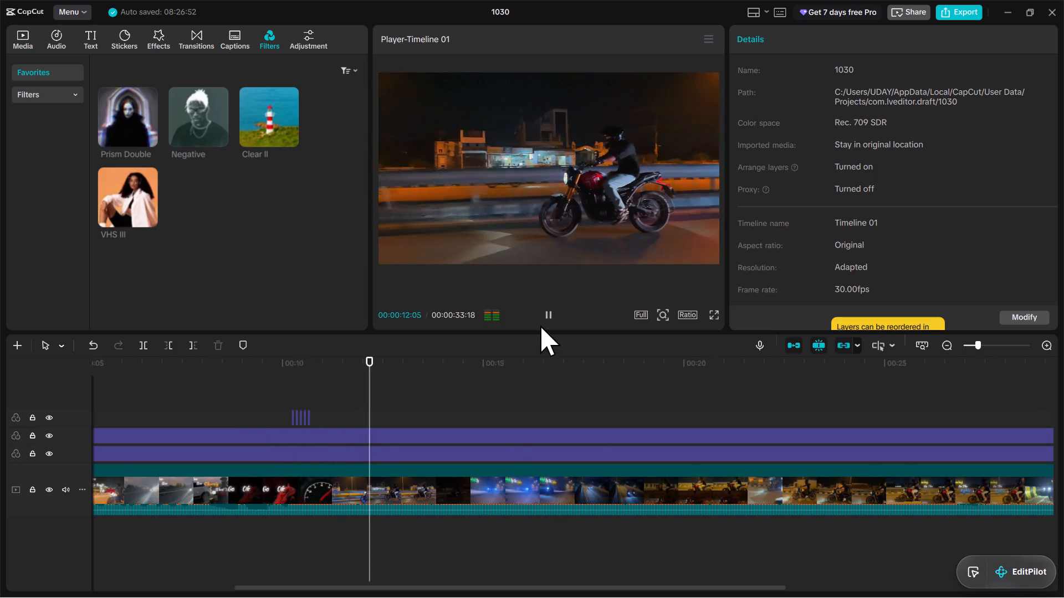
pyautogui.click(548, 314)
pyautogui.click(226, 384)
pyautogui.press('space')
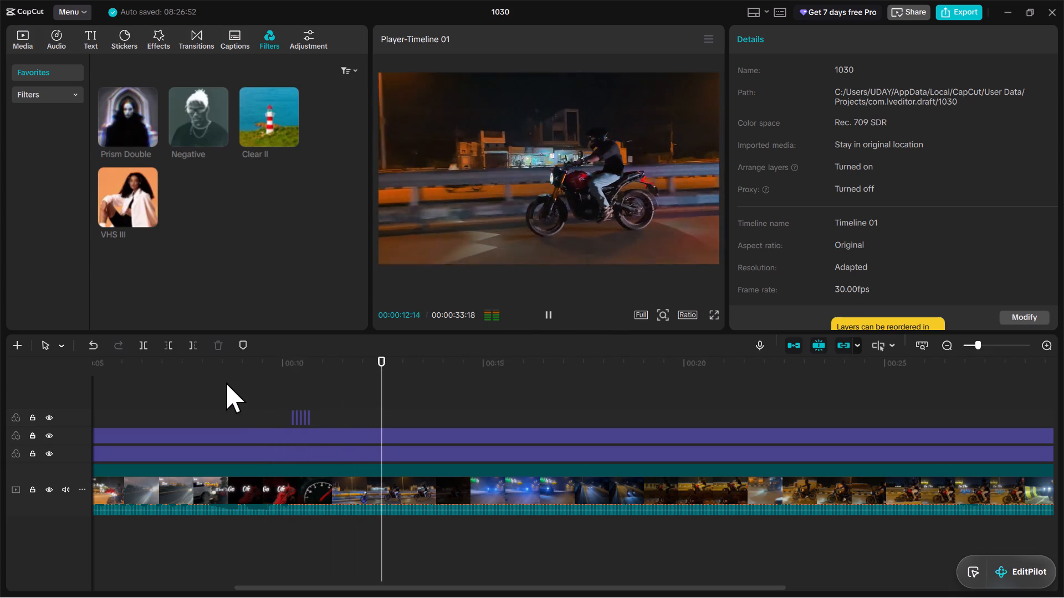
pyautogui.press('space')
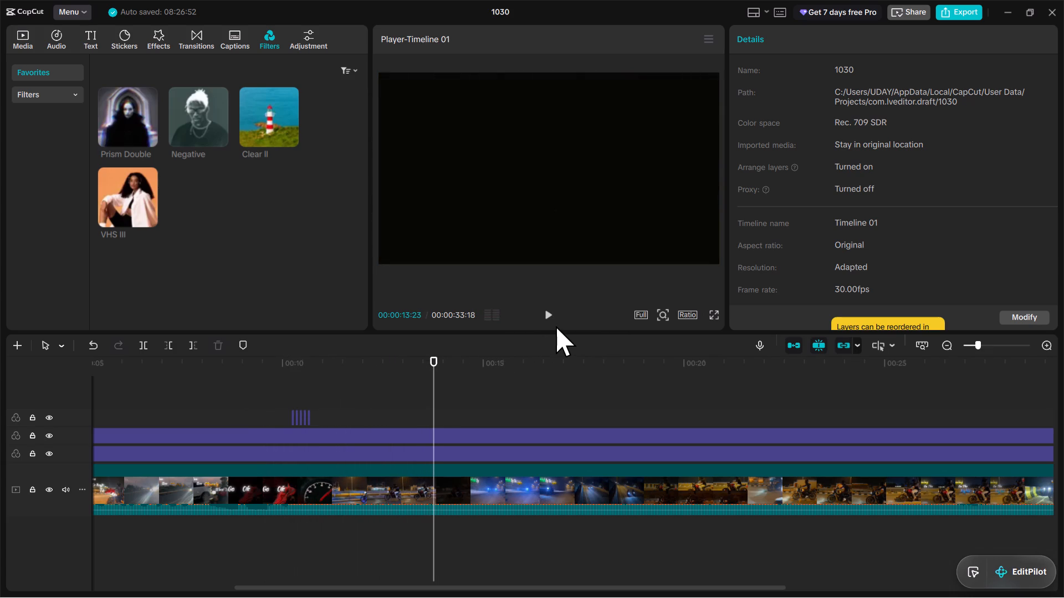
pyautogui.press('space')
pyautogui.press('space')
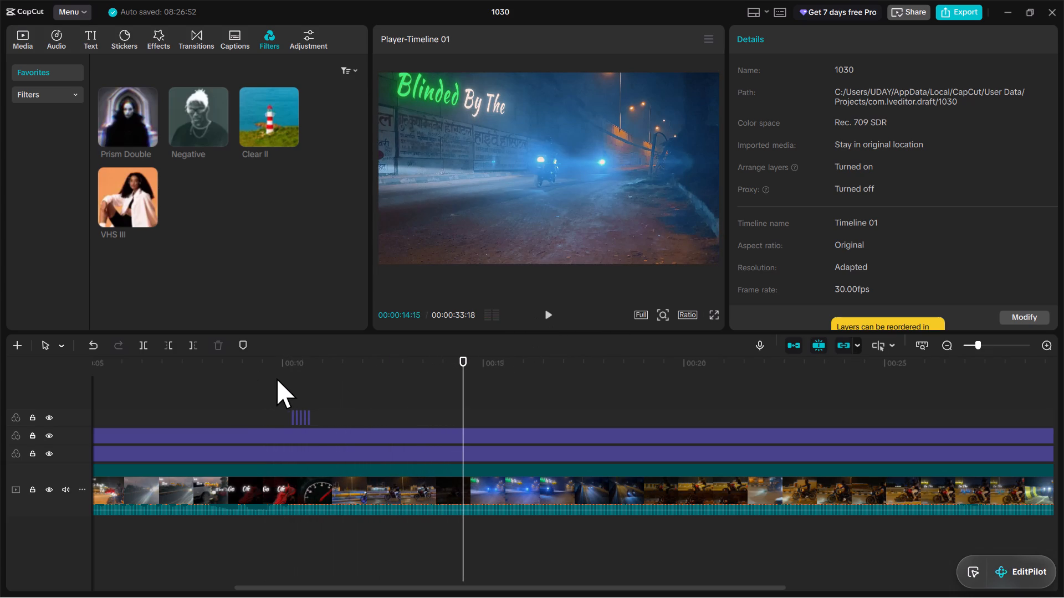
pyautogui.click(280, 378)
pyautogui.press('space')
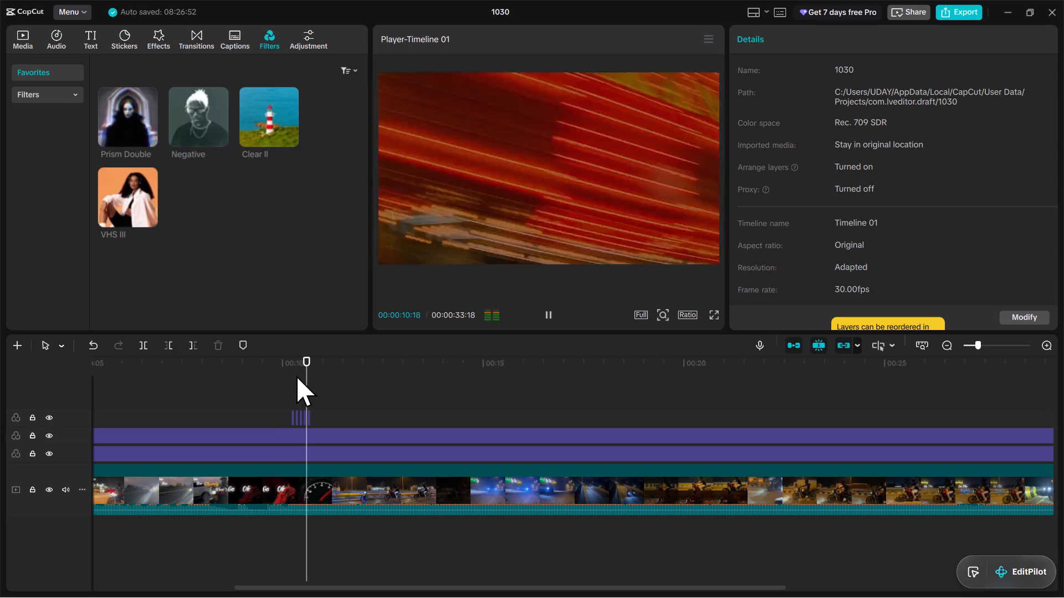
pyautogui.press('space')
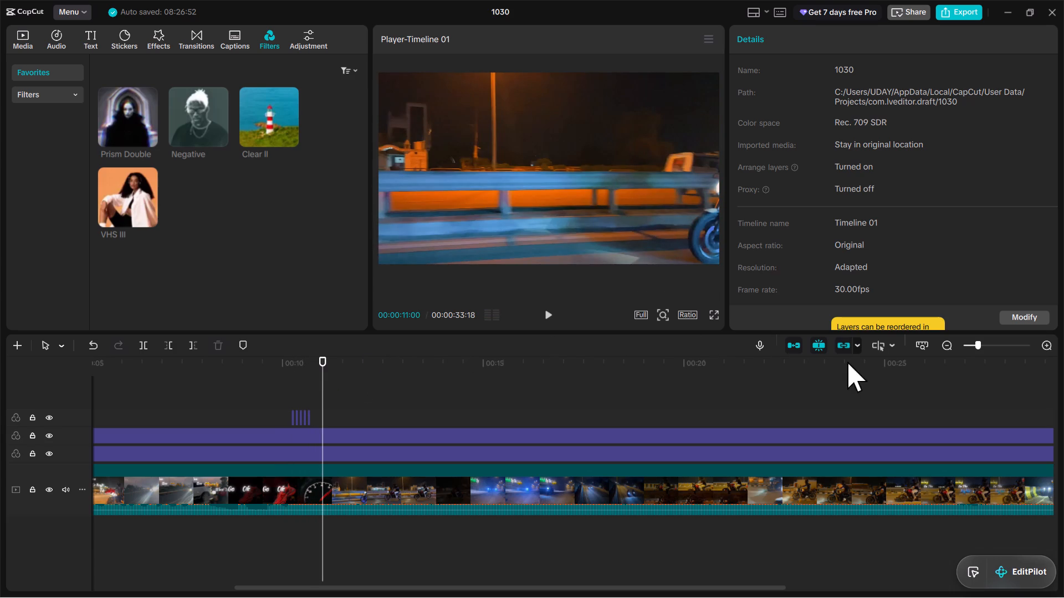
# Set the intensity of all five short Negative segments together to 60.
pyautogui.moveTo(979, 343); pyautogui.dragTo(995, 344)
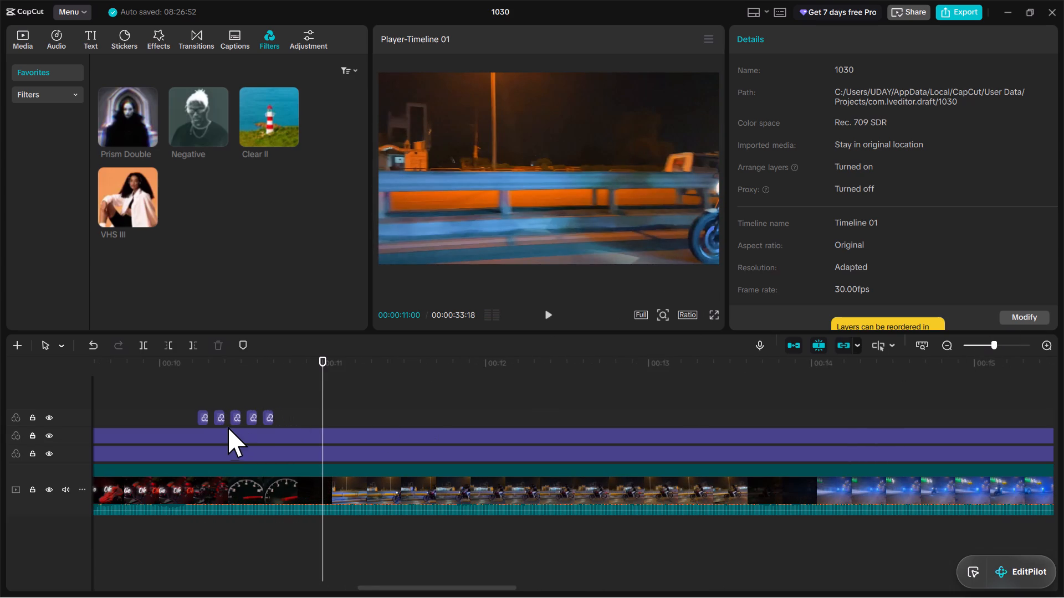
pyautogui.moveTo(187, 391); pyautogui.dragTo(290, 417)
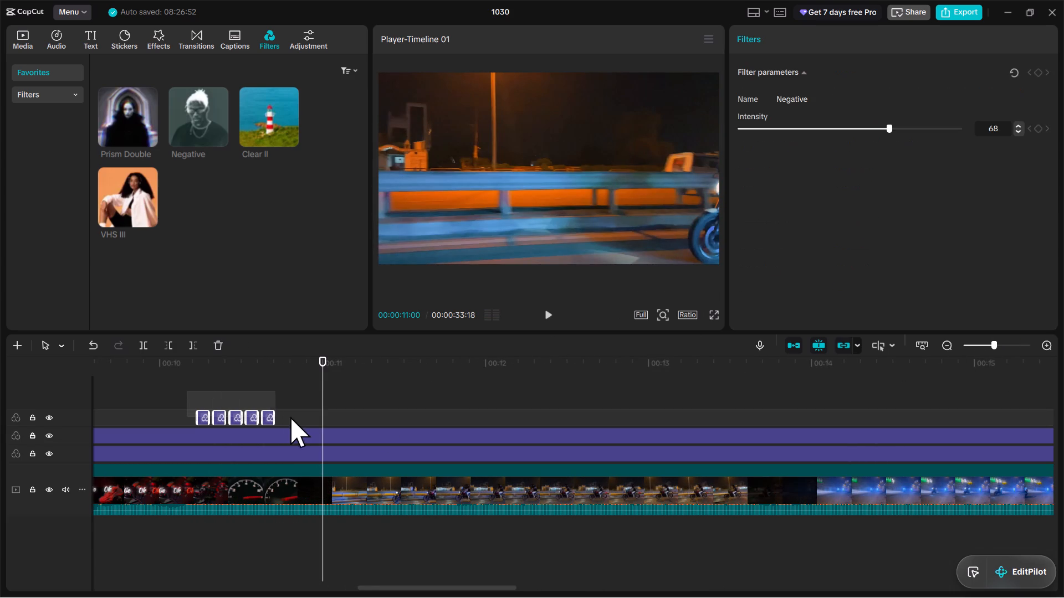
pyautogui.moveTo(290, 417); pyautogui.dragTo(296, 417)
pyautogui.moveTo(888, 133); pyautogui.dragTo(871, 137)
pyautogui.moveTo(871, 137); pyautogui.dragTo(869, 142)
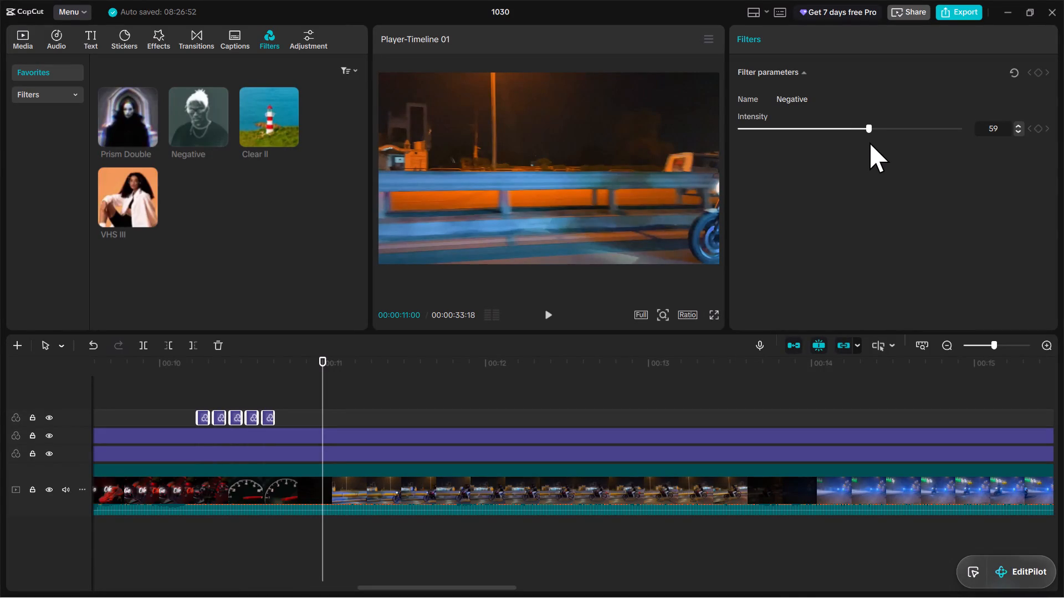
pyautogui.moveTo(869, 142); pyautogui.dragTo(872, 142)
# Replay the section around the speedometer shot to examine the flashes at the reduced intensity.
pyautogui.click(202, 382)
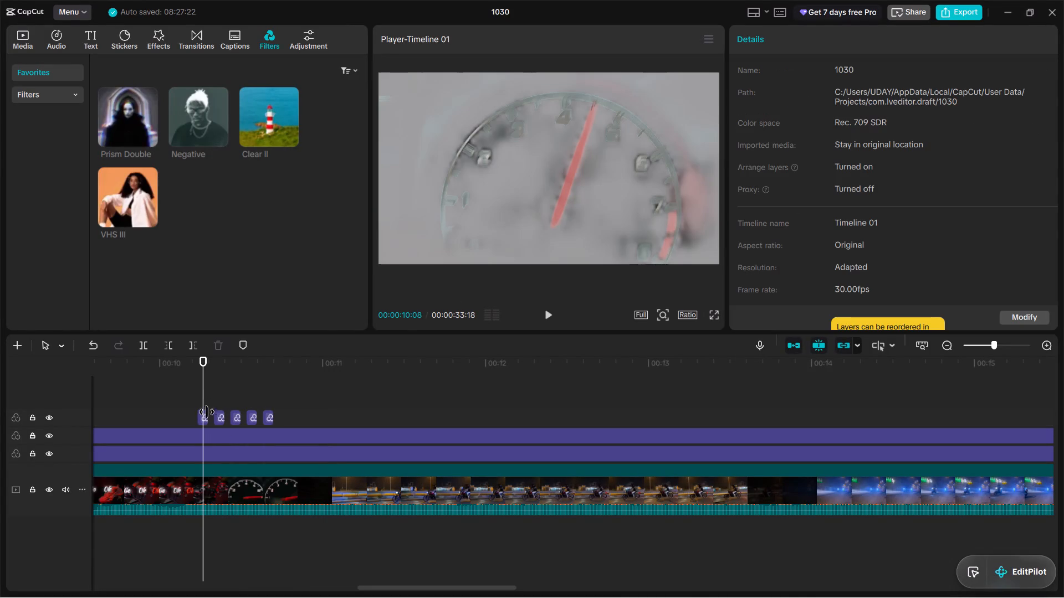
pyautogui.press('space')
pyautogui.press('space')
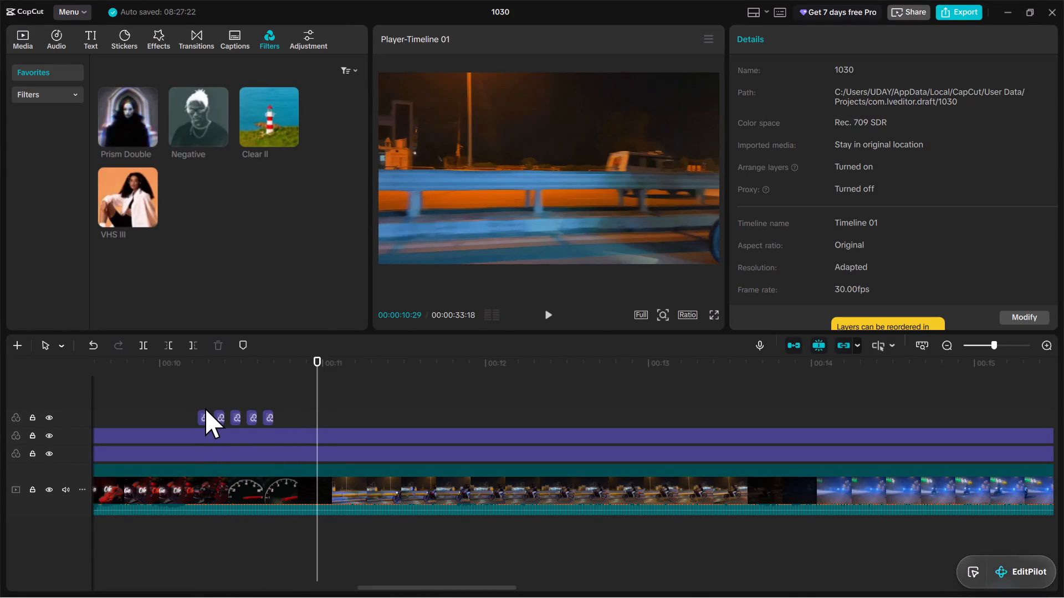
pyautogui.click(165, 398)
pyautogui.press('space')
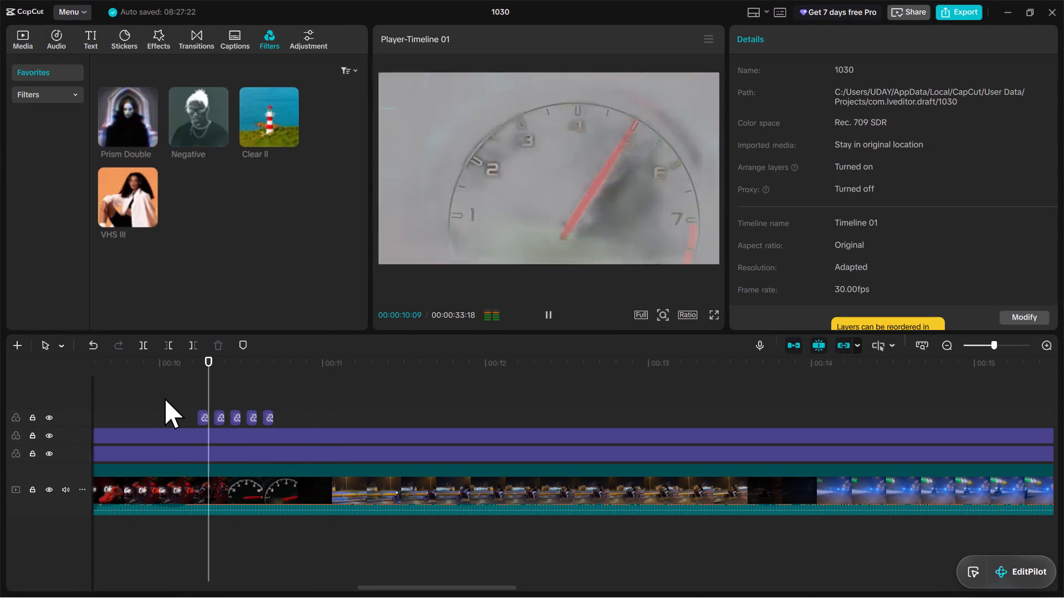
pyautogui.press('space')
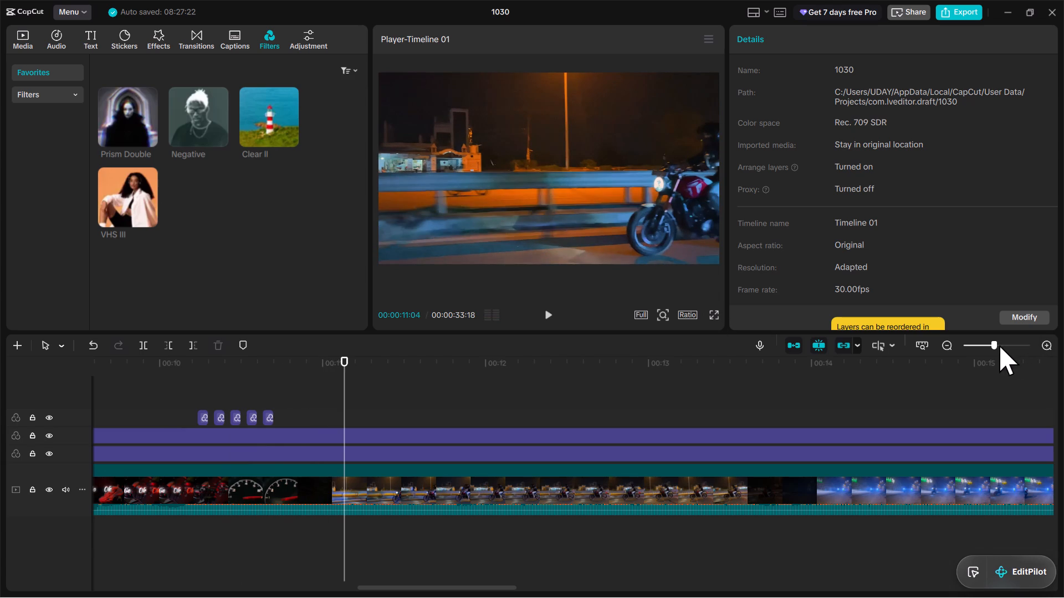
pyautogui.moveTo(997, 345); pyautogui.dragTo(983, 348)
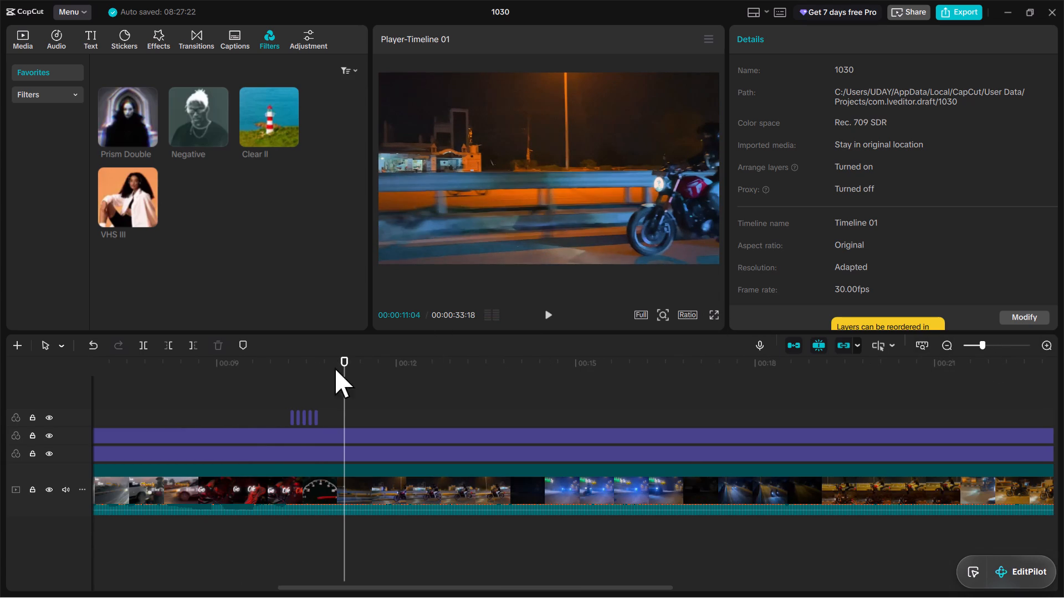
pyautogui.moveTo(229, 381); pyautogui.dragTo(214, 381)
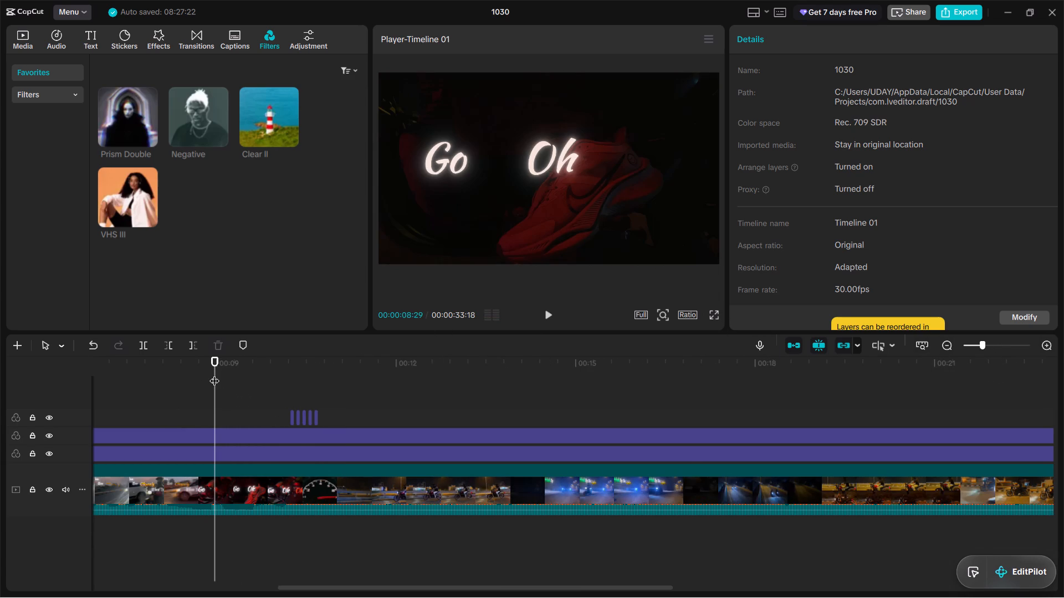
pyautogui.press('space')
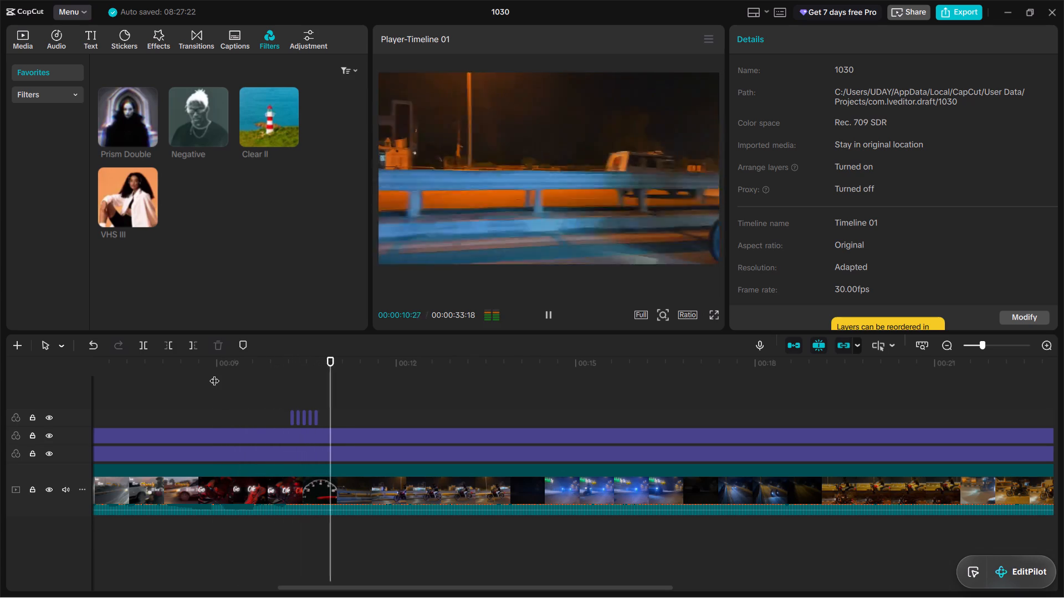
pyautogui.press('space')
# Delete all five short Negative segments and replay the speedometer shot without them.
pyautogui.moveTo(258, 389); pyautogui.dragTo(335, 415)
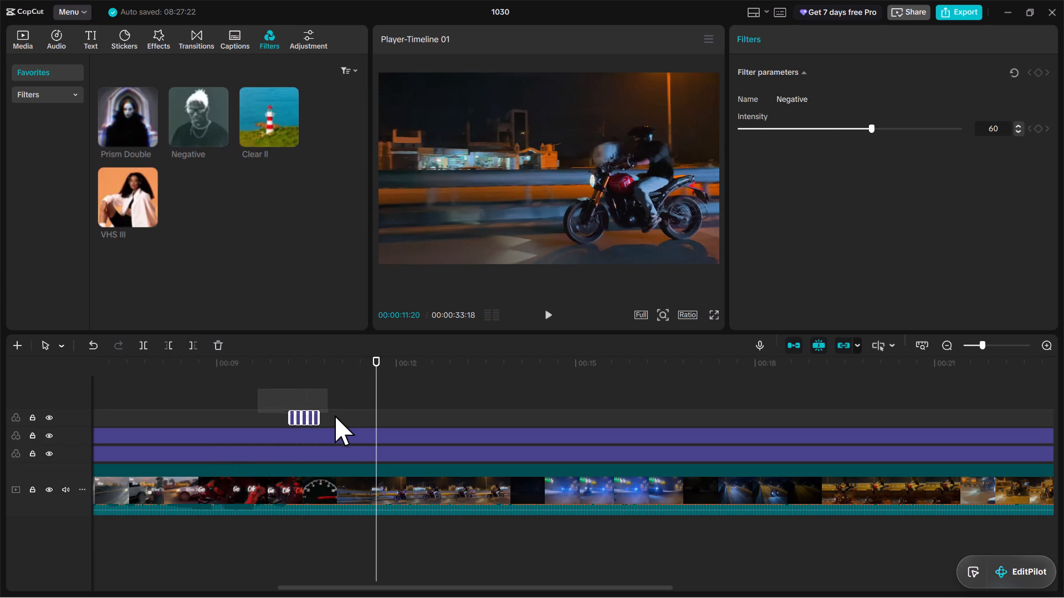
pyautogui.moveTo(335, 415); pyautogui.dragTo(339, 417)
pyautogui.press('BackSpace')
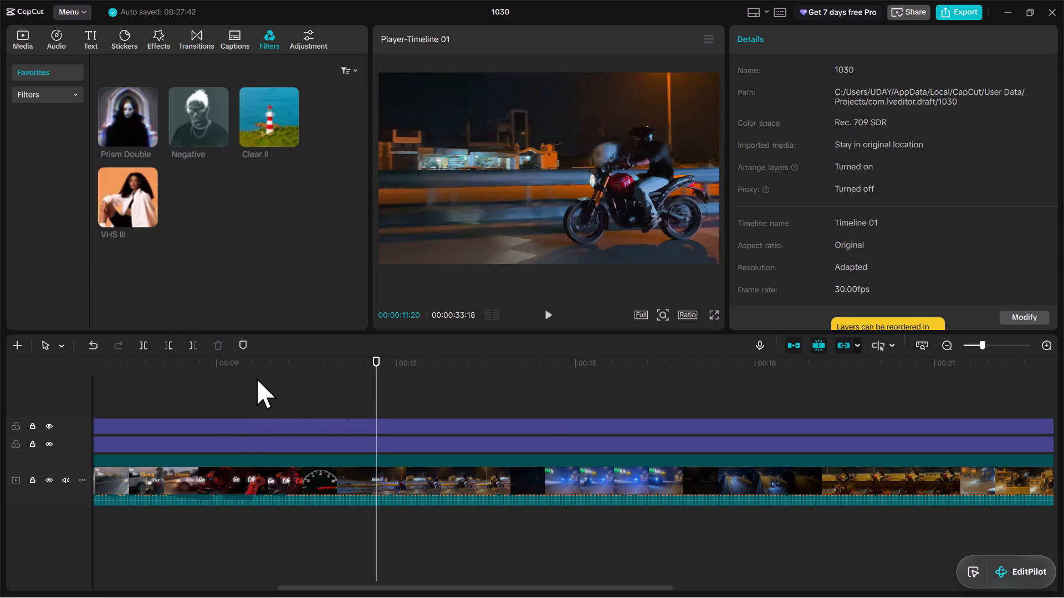
pyautogui.click(251, 375)
pyautogui.press('space')
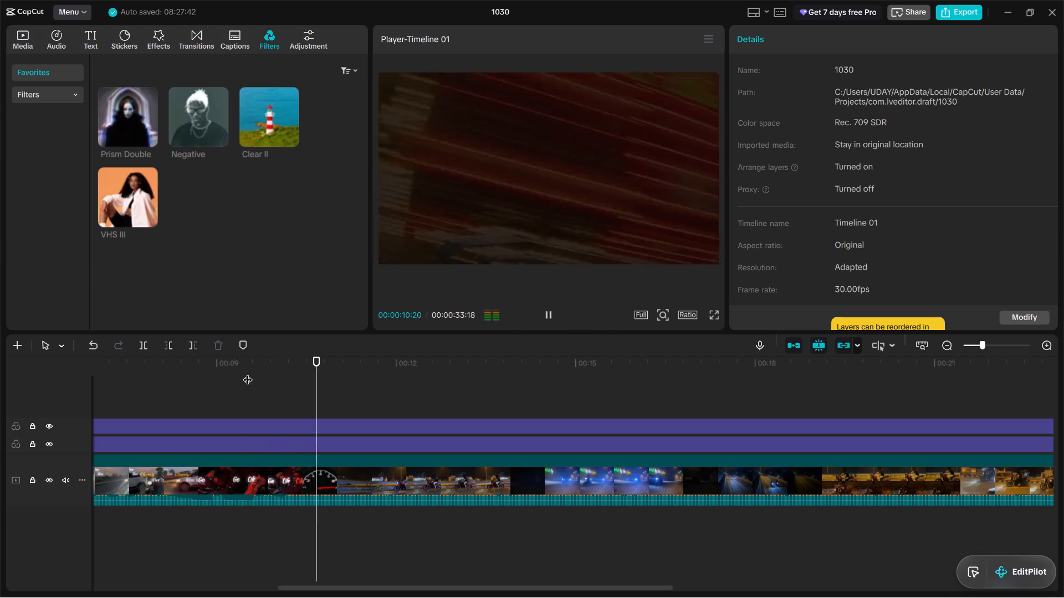
pyautogui.press('space')
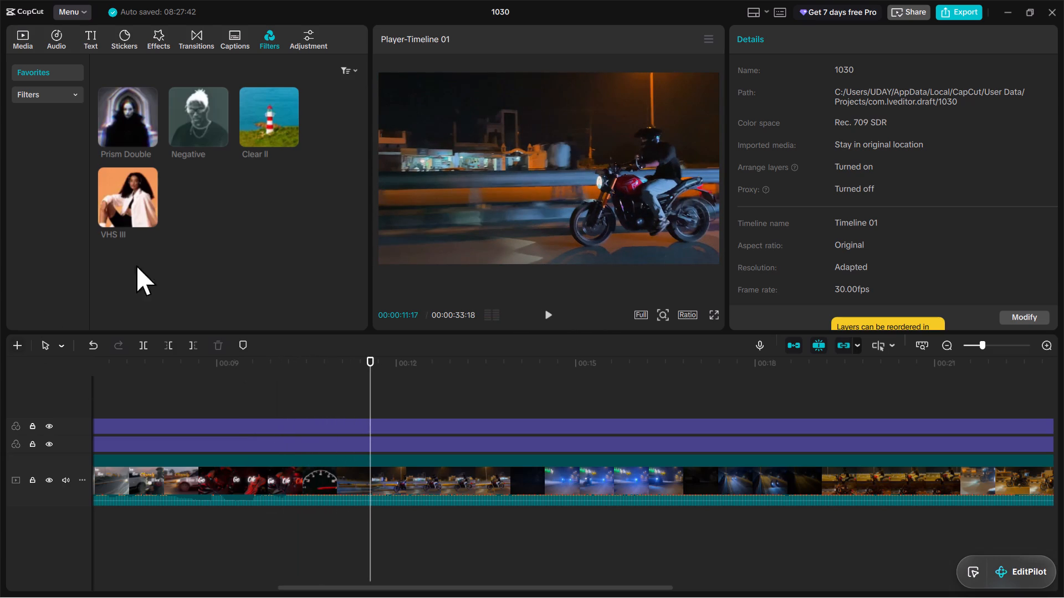
# Browse the featured filters and search the filter library for "warm".
pyautogui.moveTo(1007, 349); pyautogui.dragTo(975, 358)
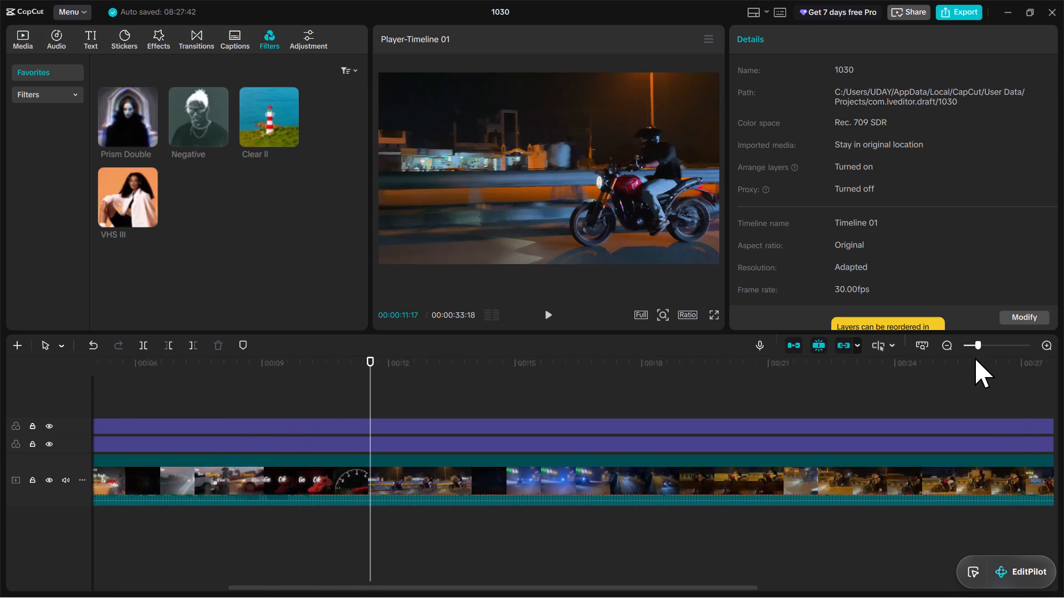
pyautogui.moveTo(975, 358); pyautogui.dragTo(974, 359)
pyautogui.scroll(3, 611, 429)
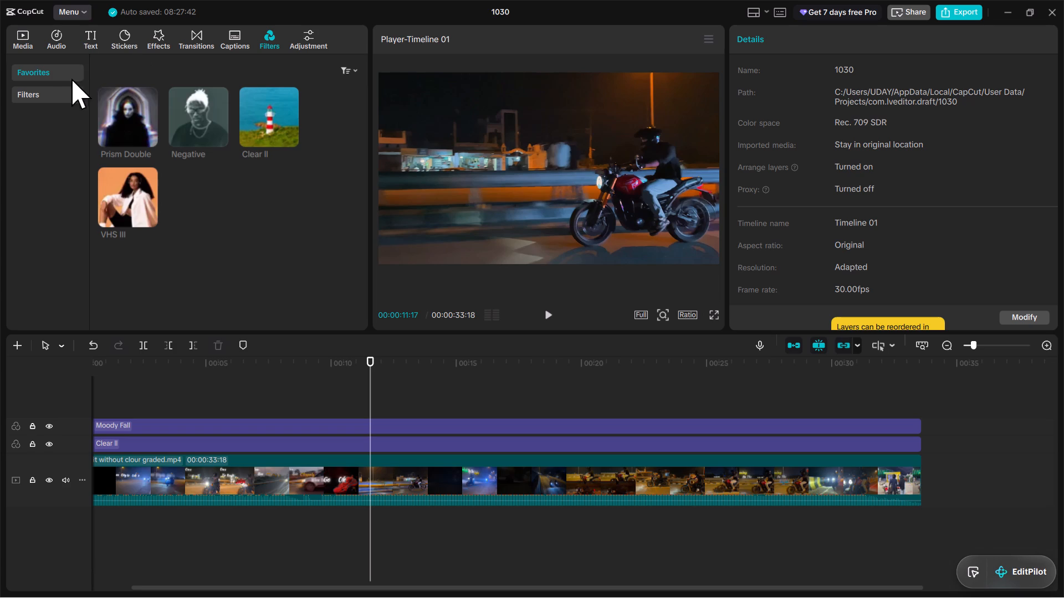
pyautogui.click(54, 95)
pyautogui.scroll(-6, 144, 185)
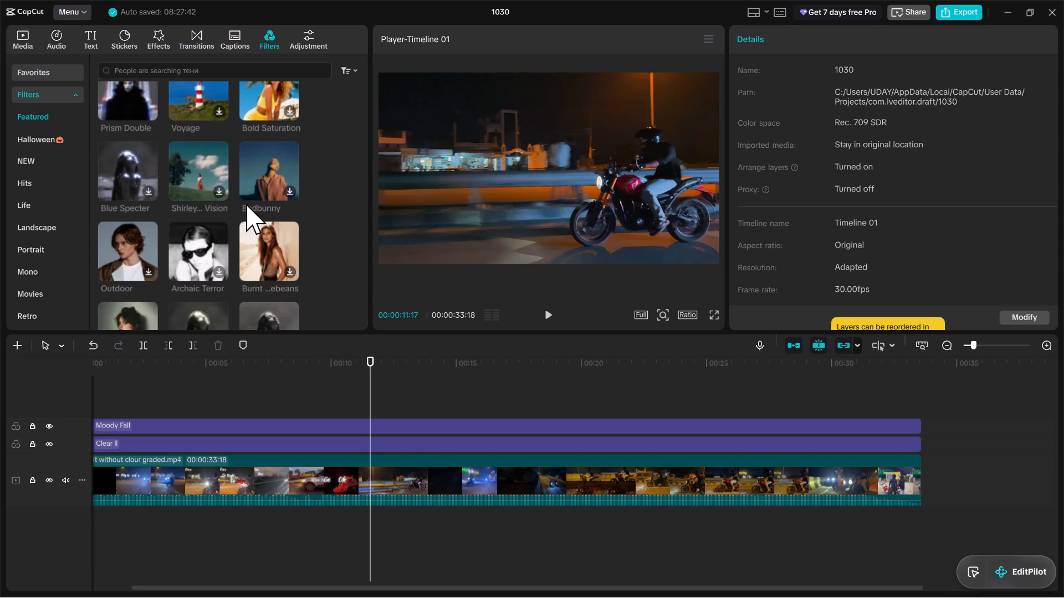
pyautogui.scroll(20, 247, 207)
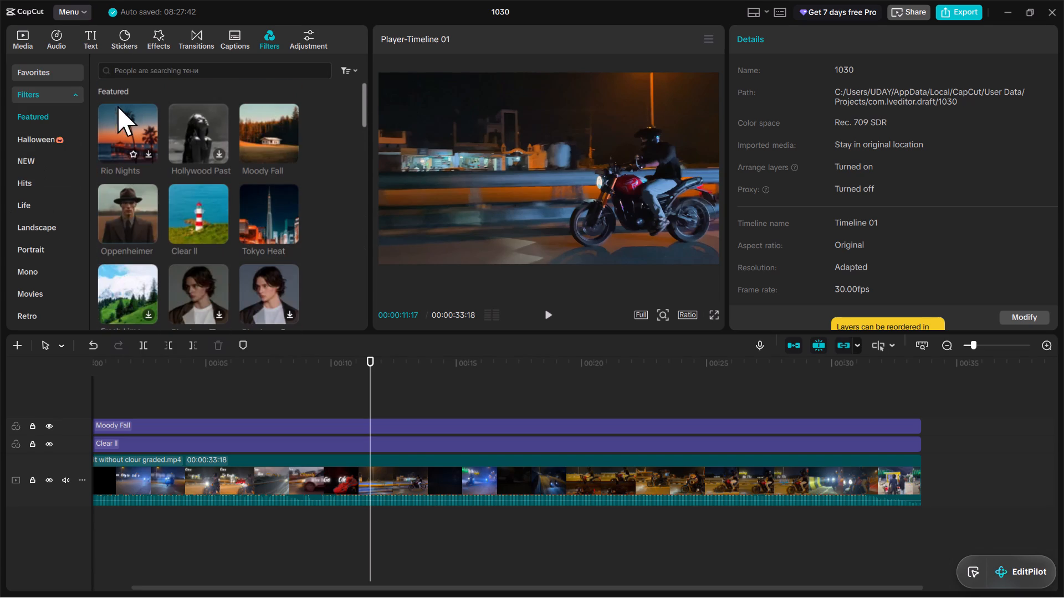
pyautogui.click(221, 65)
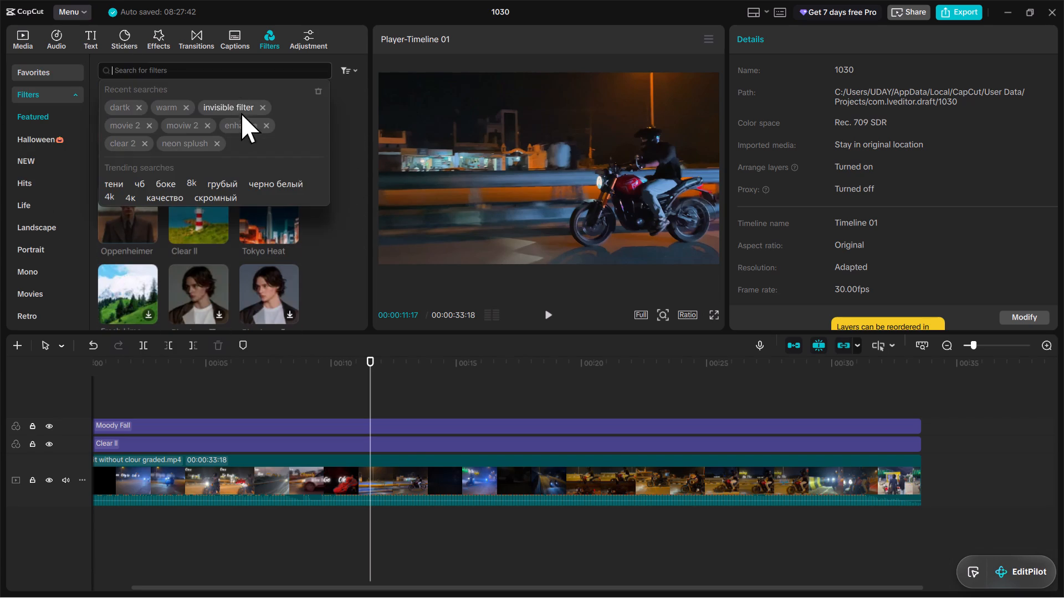
pyautogui.click(172, 108)
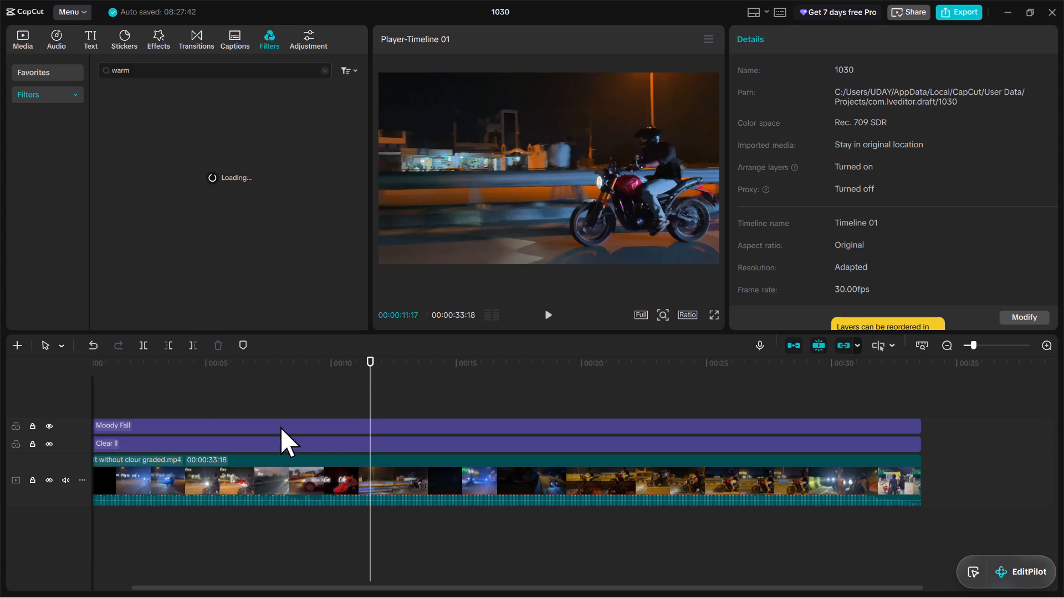
# Add the Golden Sunset filter above Moody Fall at the video's start and extend it to the video's full length.
pyautogui.moveTo(371, 380); pyautogui.dragTo(0, 435)
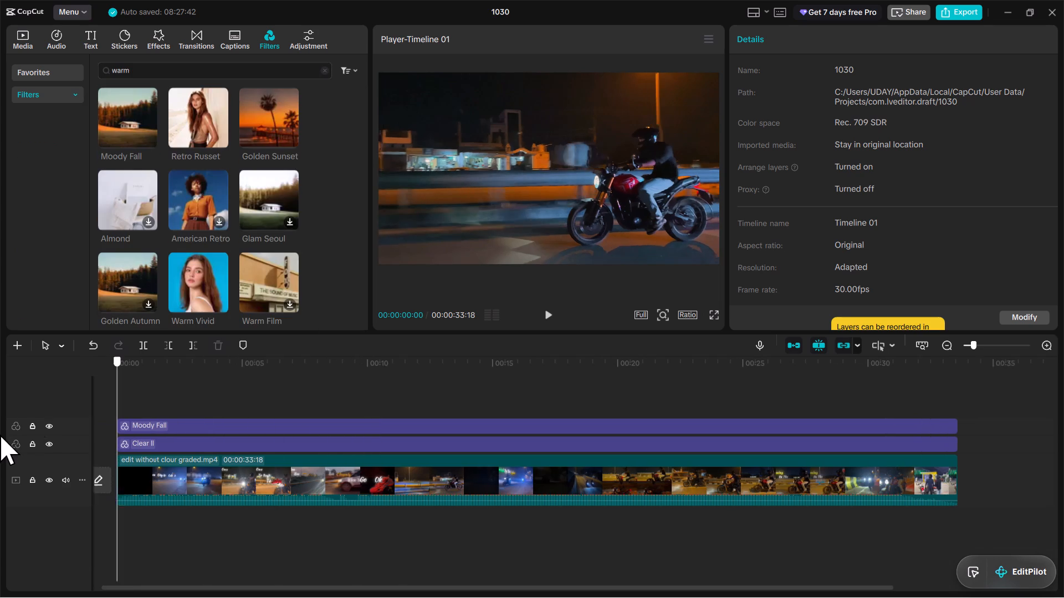
pyautogui.moveTo(0, 435); pyautogui.dragTo(0, 438)
pyautogui.click(255, 122)
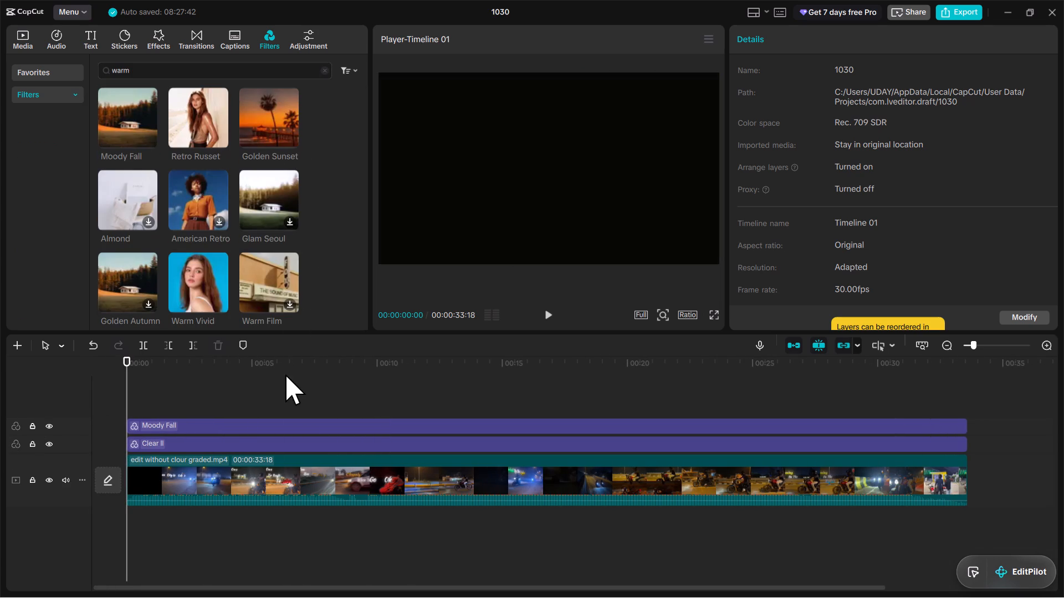
pyautogui.click(267, 99)
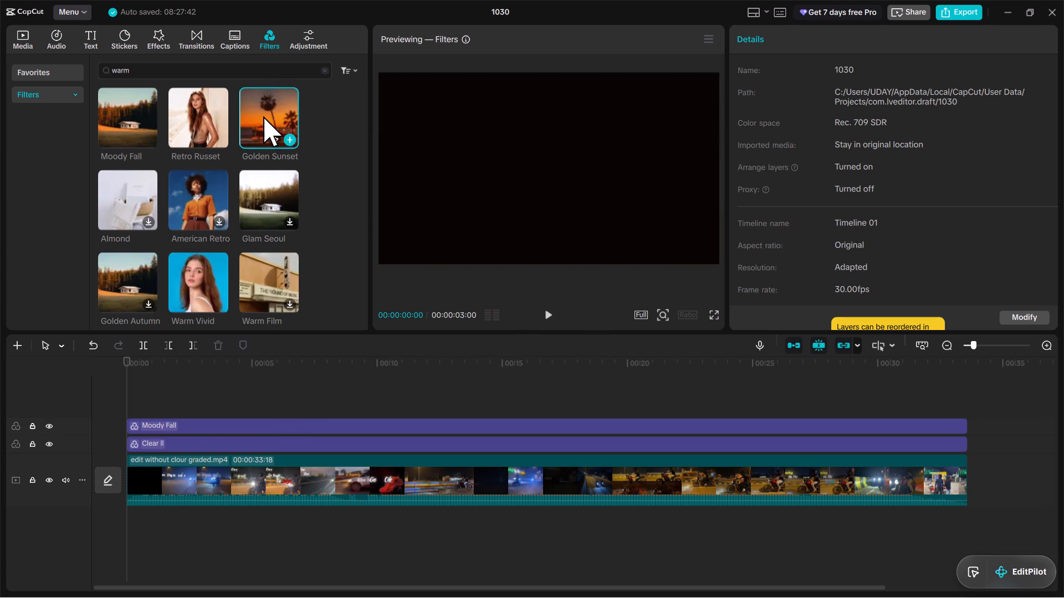
pyautogui.moveTo(264, 112); pyautogui.dragTo(128, 403)
pyautogui.moveTo(200, 417); pyautogui.dragTo(966, 456)
# Set the Golden Sunset filter's intensity to 72, previewing it on the motorcycle shot at 00:00:13:07.
pyautogui.click(459, 394)
pyautogui.click(454, 411)
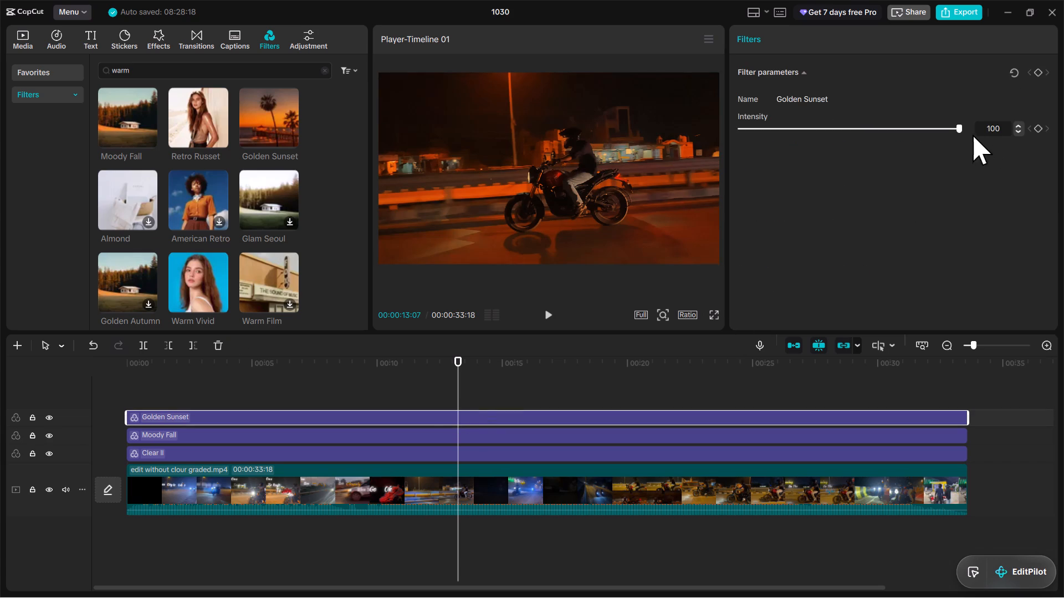
pyautogui.moveTo(956, 128); pyautogui.dragTo(898, 145)
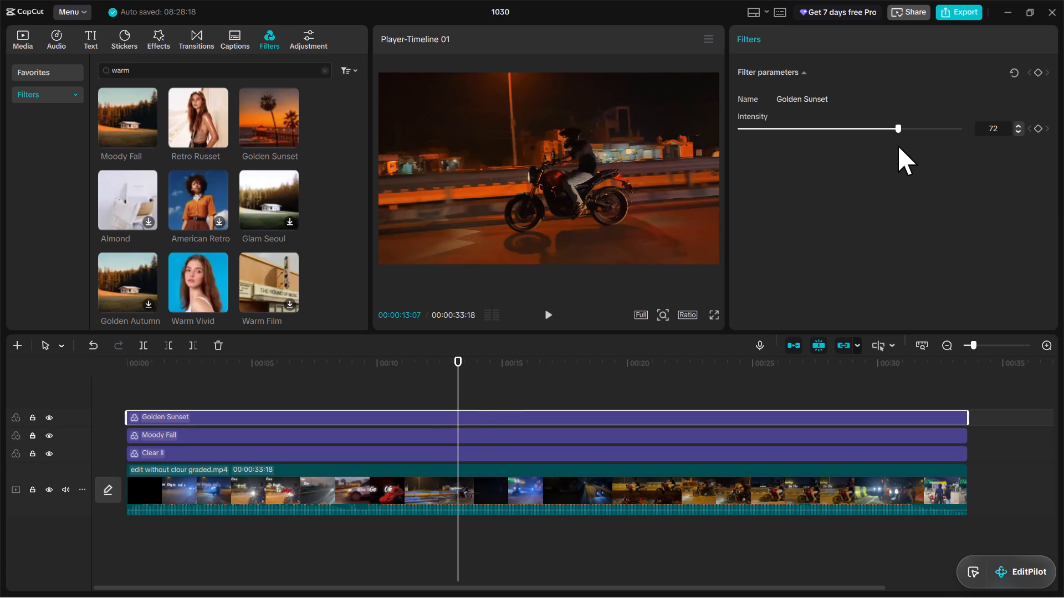
# Lower the Golden Sunset filter's intensity to 0 while comparing the shot at 00:00:04:29, and delete the filter.
pyautogui.click(276, 378)
pyautogui.press('space')
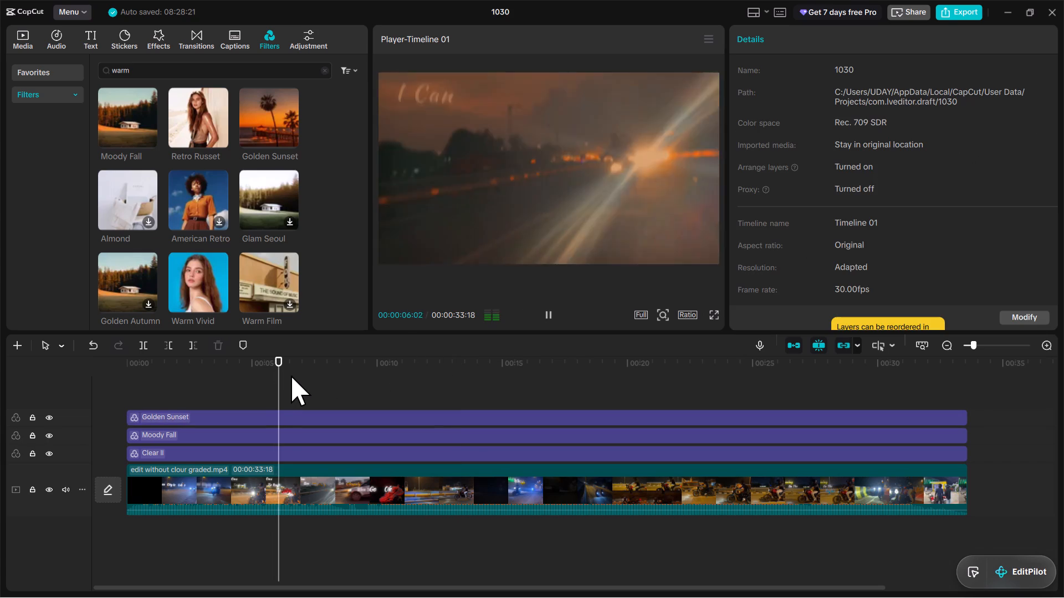
pyautogui.press('space')
pyautogui.click(377, 409)
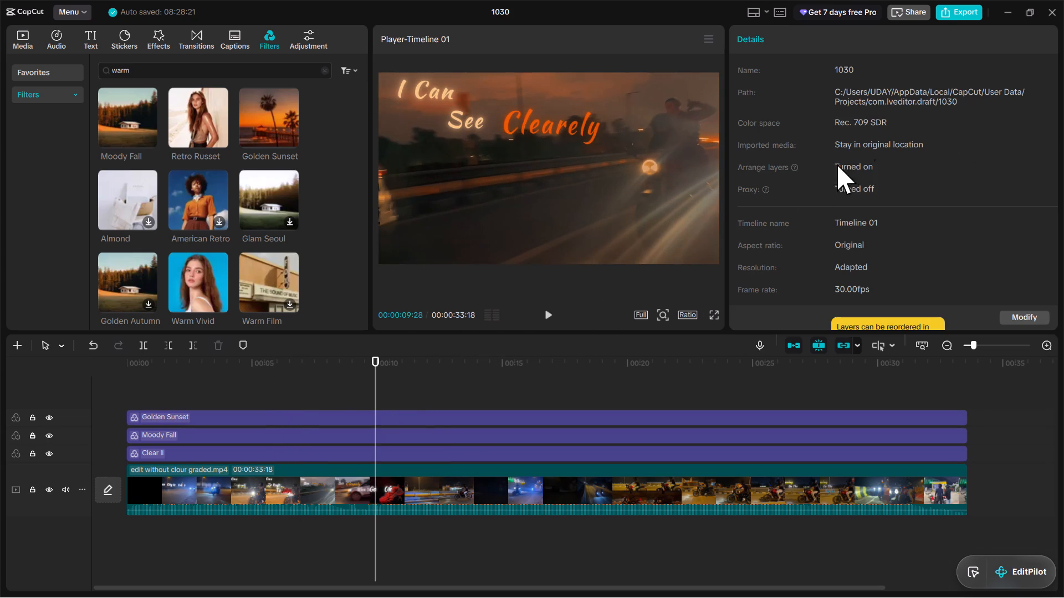
pyautogui.click(251, 399)
pyautogui.click(250, 421)
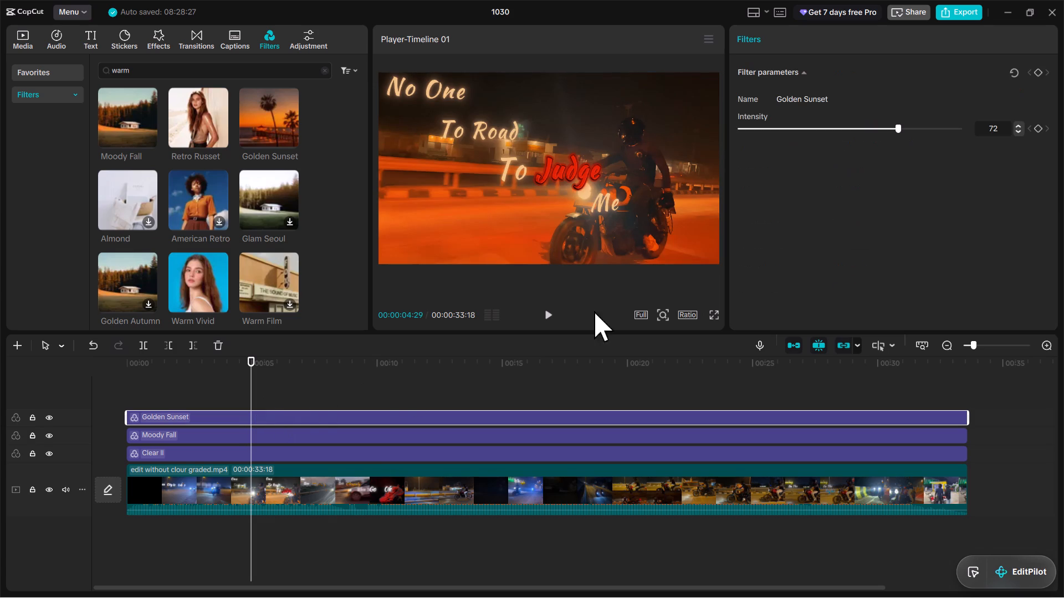
pyautogui.moveTo(888, 124); pyautogui.dragTo(743, 165)
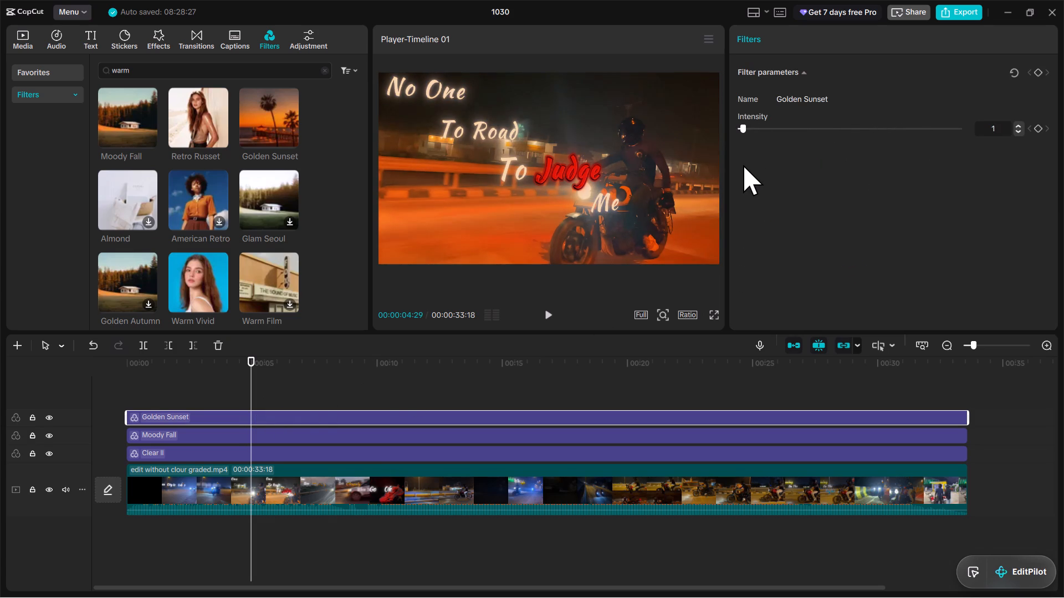
pyautogui.moveTo(743, 165); pyautogui.dragTo(627, 192)
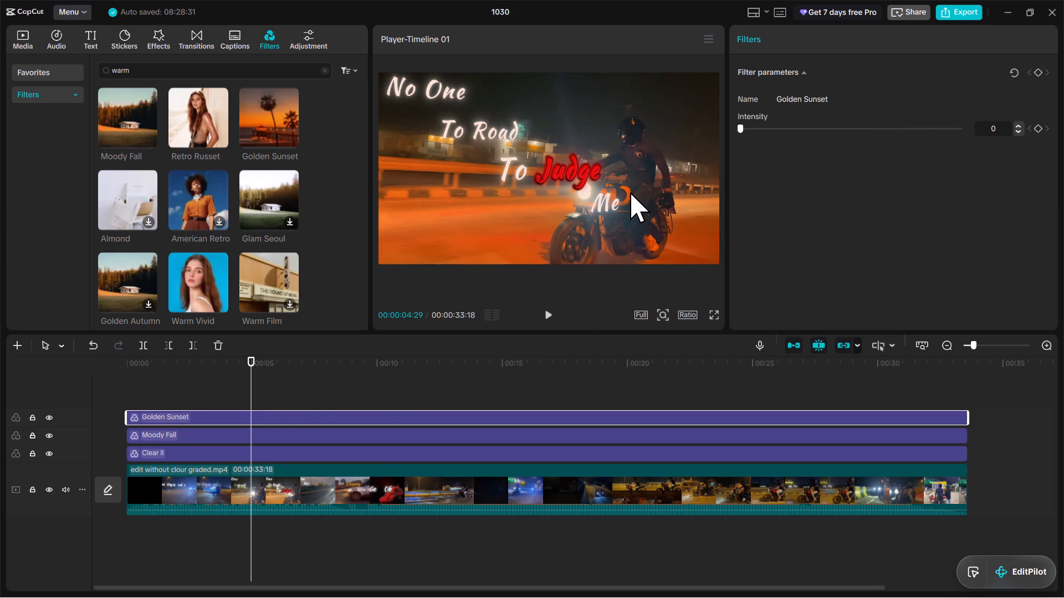
pyautogui.press('BackSpace')
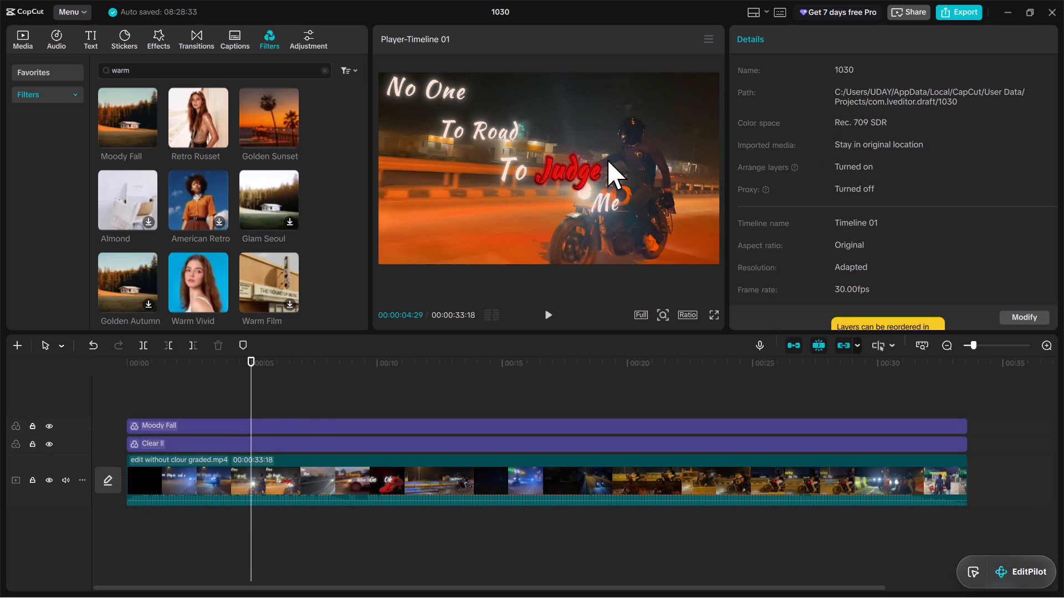
# Replay the opening shots from near the video's start to judge the look without Golden Sunset.
pyautogui.press('space')
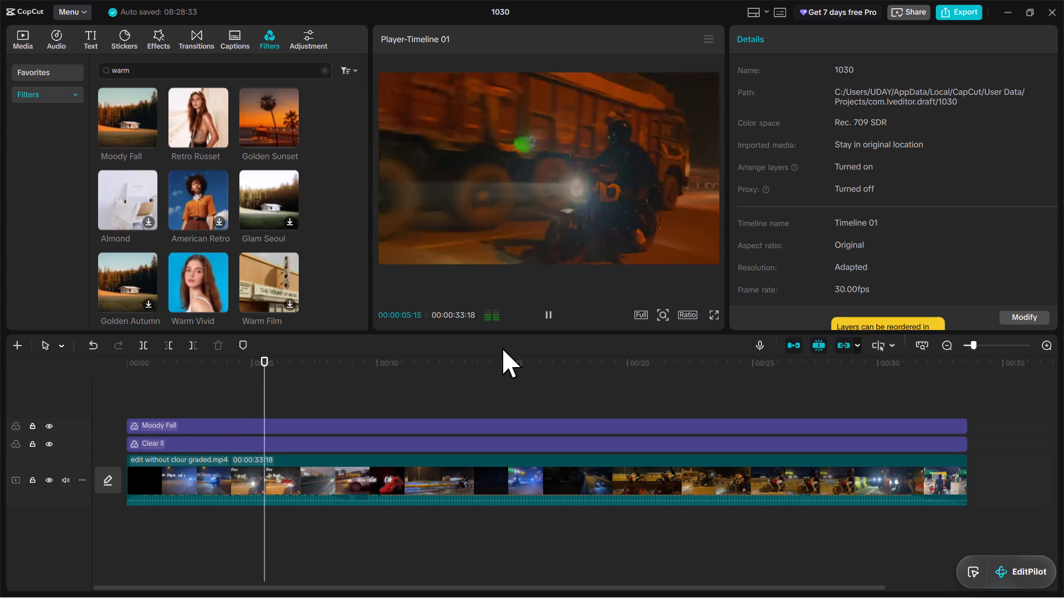
pyautogui.press('space')
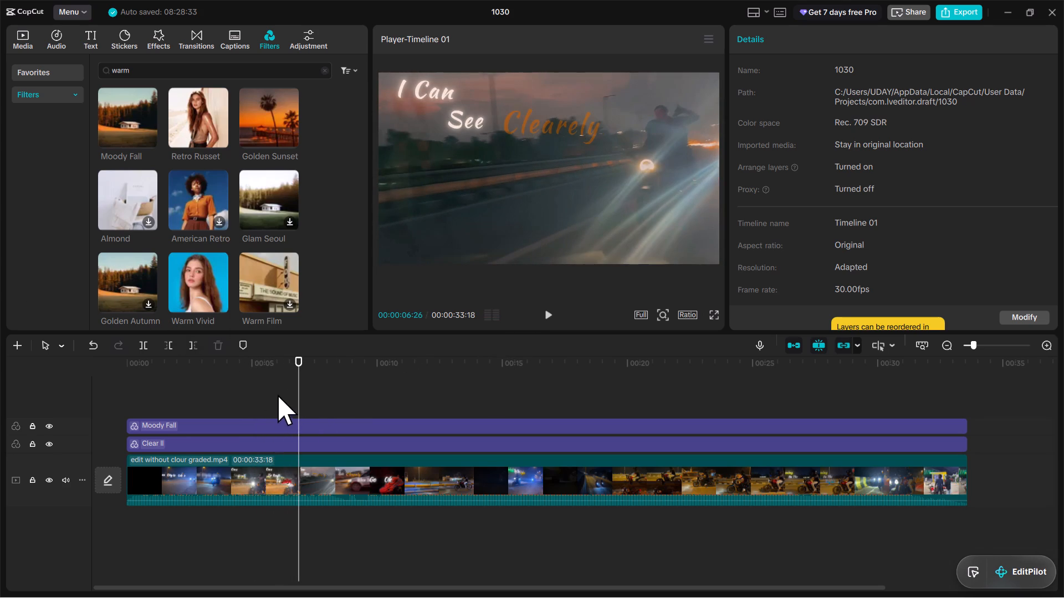
pyautogui.moveTo(294, 394); pyautogui.dragTo(308, 399)
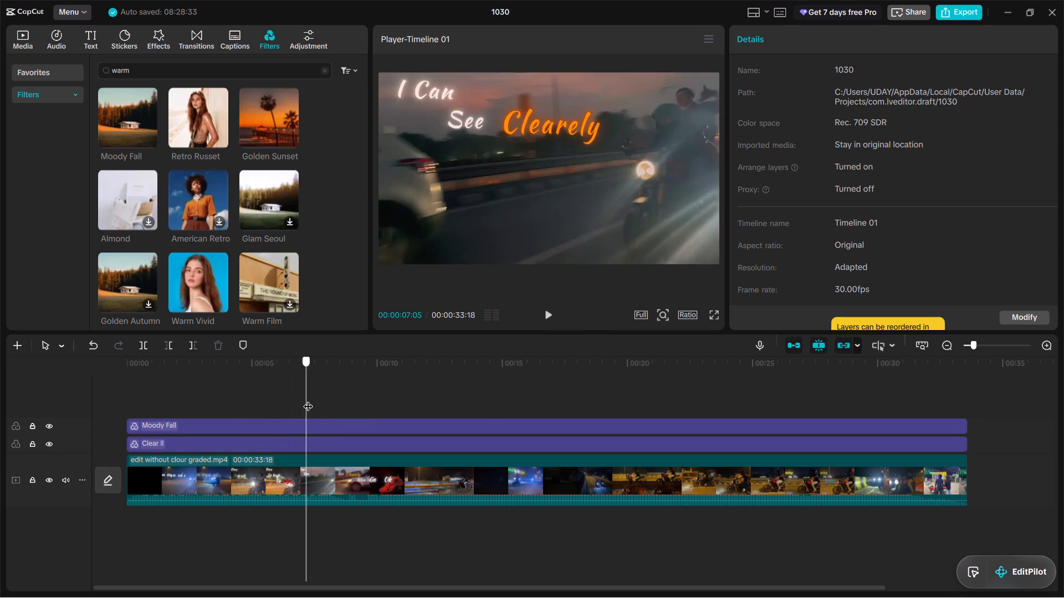
pyautogui.moveTo(308, 399); pyautogui.dragTo(132, 402)
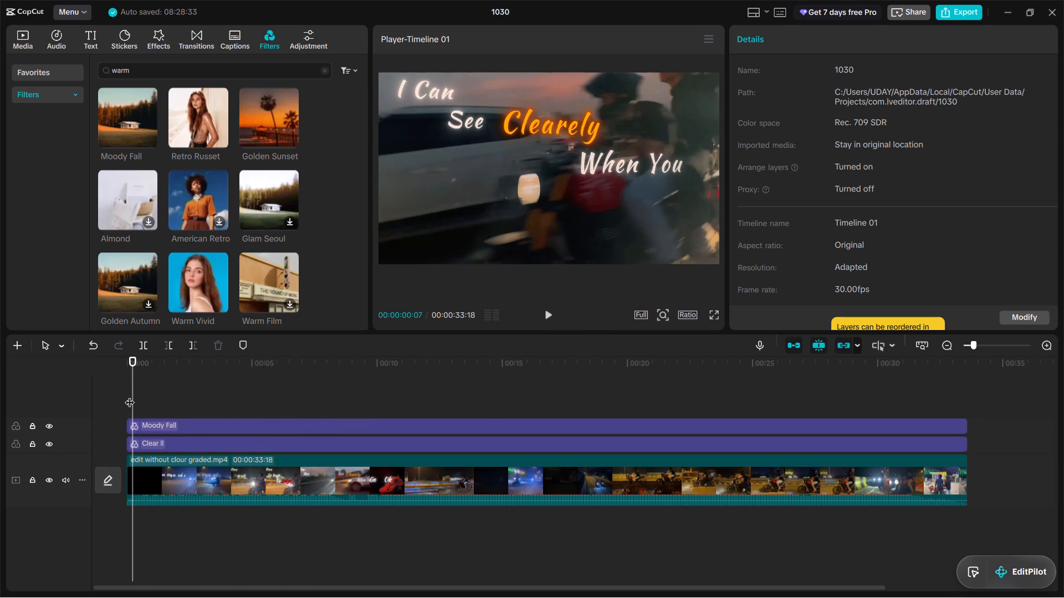
pyautogui.press('space')
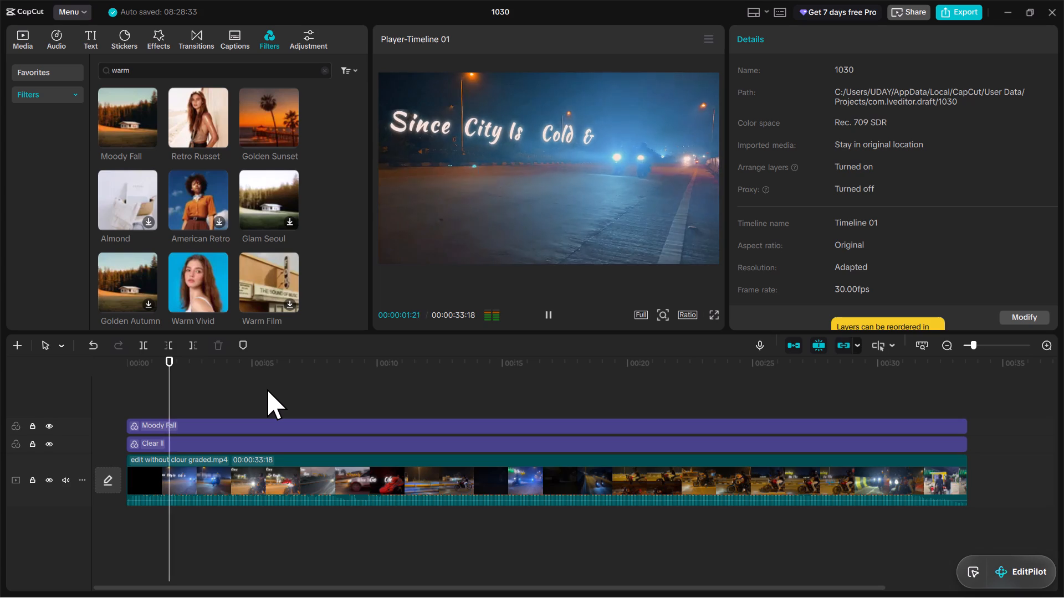
pyautogui.press('space')
pyautogui.press('space')
pyautogui.press('space')
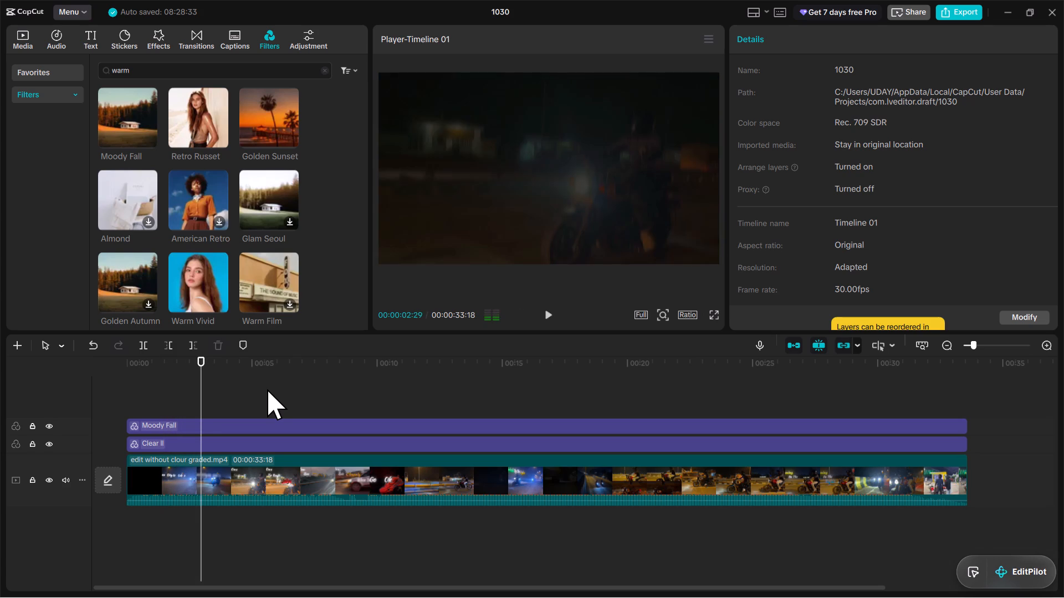
pyautogui.press('space')
pyautogui.press('space')
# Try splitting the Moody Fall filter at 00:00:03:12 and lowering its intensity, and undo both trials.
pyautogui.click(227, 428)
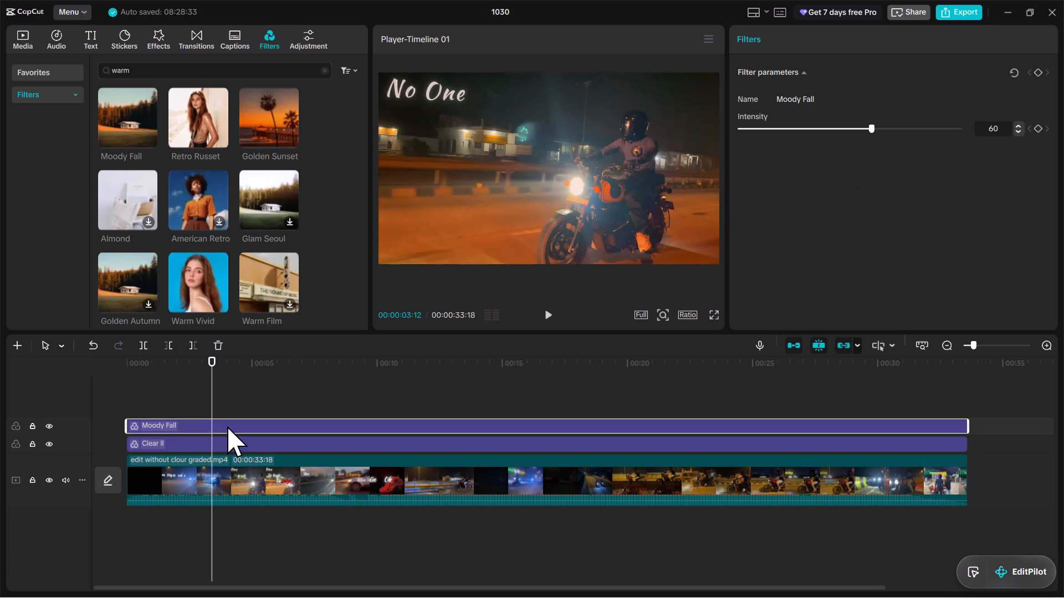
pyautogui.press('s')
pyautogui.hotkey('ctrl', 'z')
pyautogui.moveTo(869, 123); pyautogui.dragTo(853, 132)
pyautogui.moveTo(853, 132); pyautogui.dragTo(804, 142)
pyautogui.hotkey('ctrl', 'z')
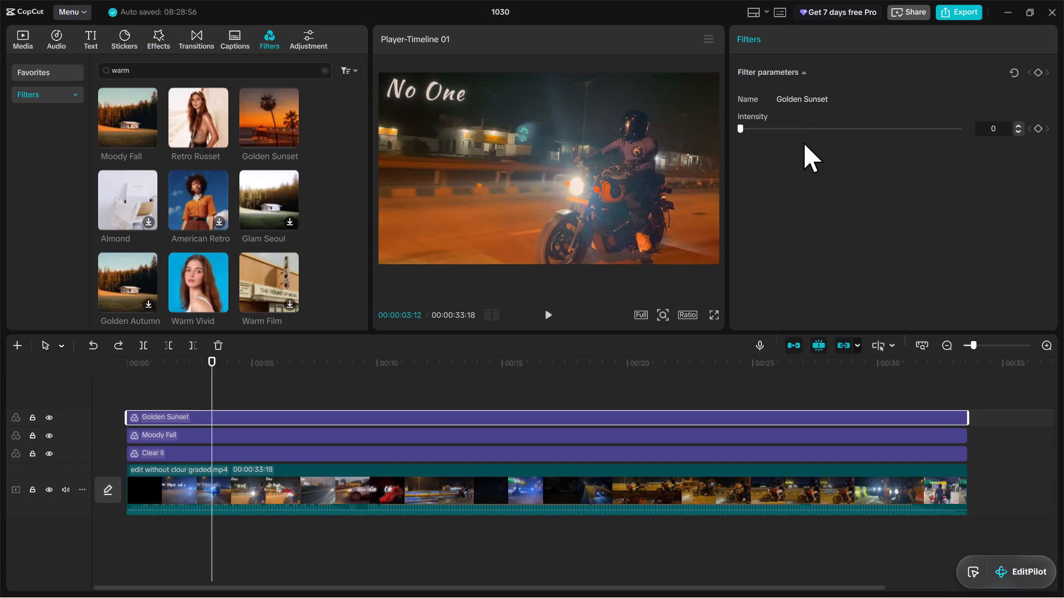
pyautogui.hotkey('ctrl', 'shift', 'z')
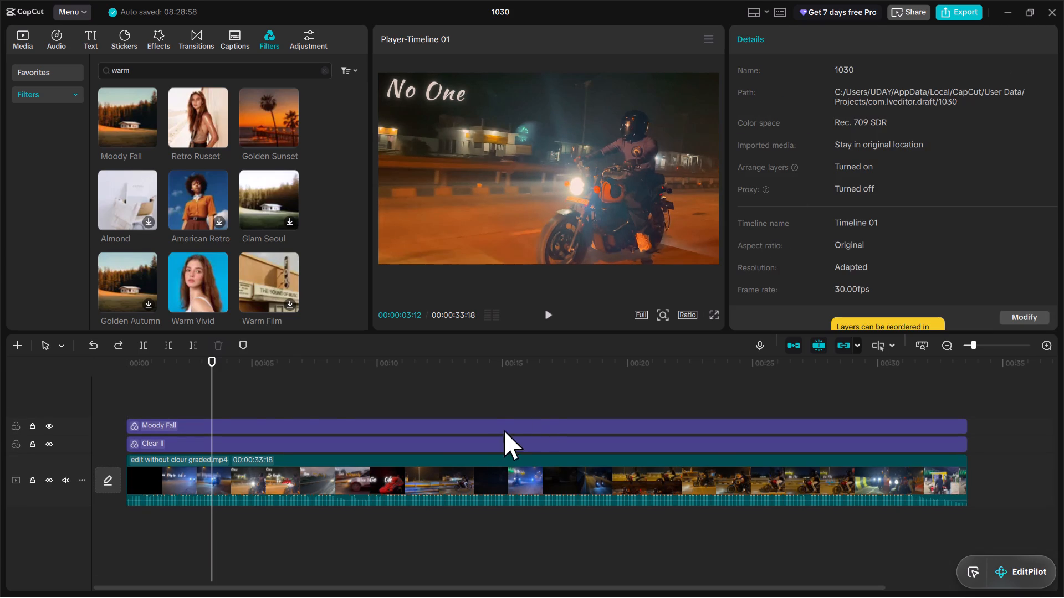
# Split Moody Fall at 00:00:02:25 and just before 00:00:06:01, and delete the segment over the "No One To Road To Judge Me" shot.
pyautogui.moveTo(211, 390); pyautogui.dragTo(193, 391)
pyautogui.click(279, 426)
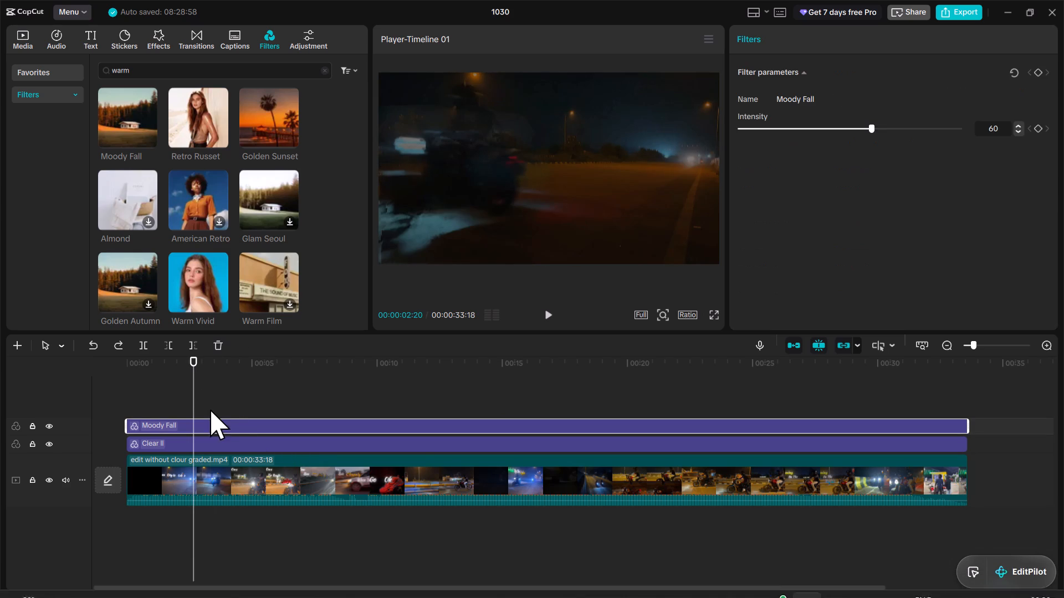
pyautogui.moveTo(196, 403); pyautogui.dragTo(198, 402)
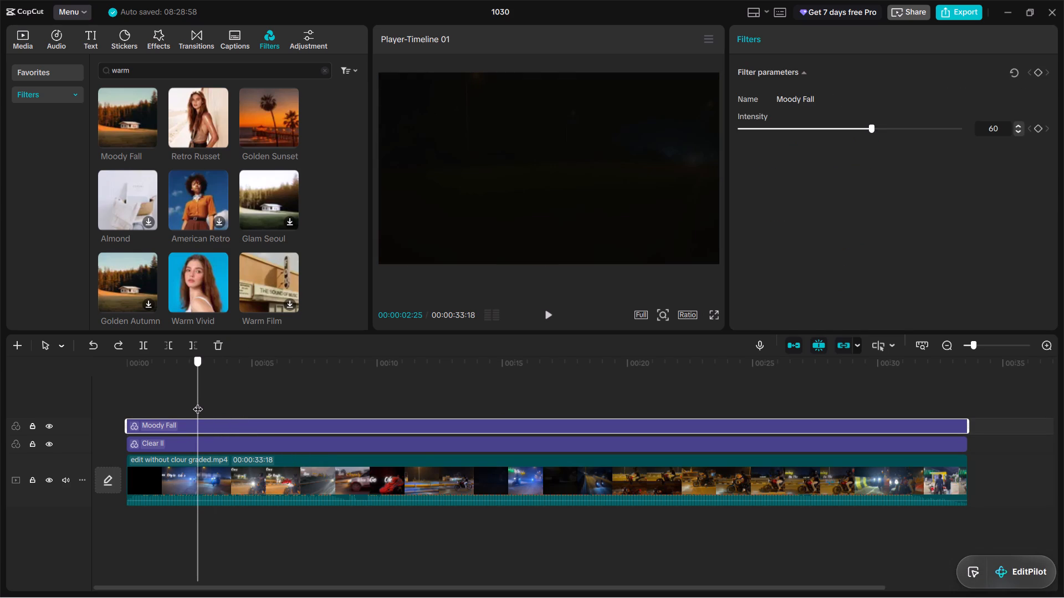
pyautogui.moveTo(198, 402); pyautogui.dragTo(254, 400)
pyautogui.press('s')
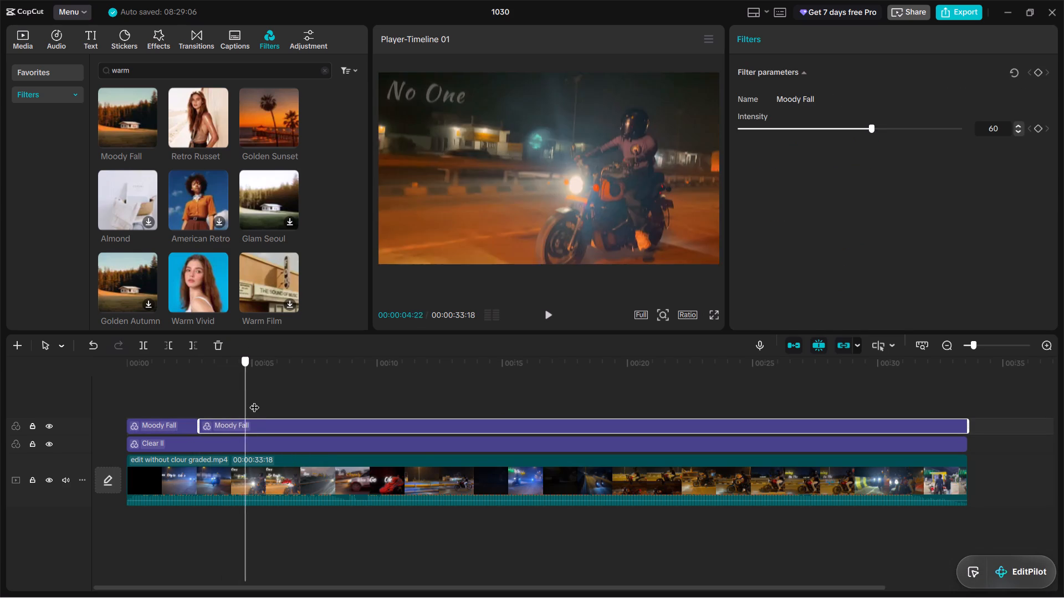
pyautogui.moveTo(254, 400); pyautogui.dragTo(295, 399)
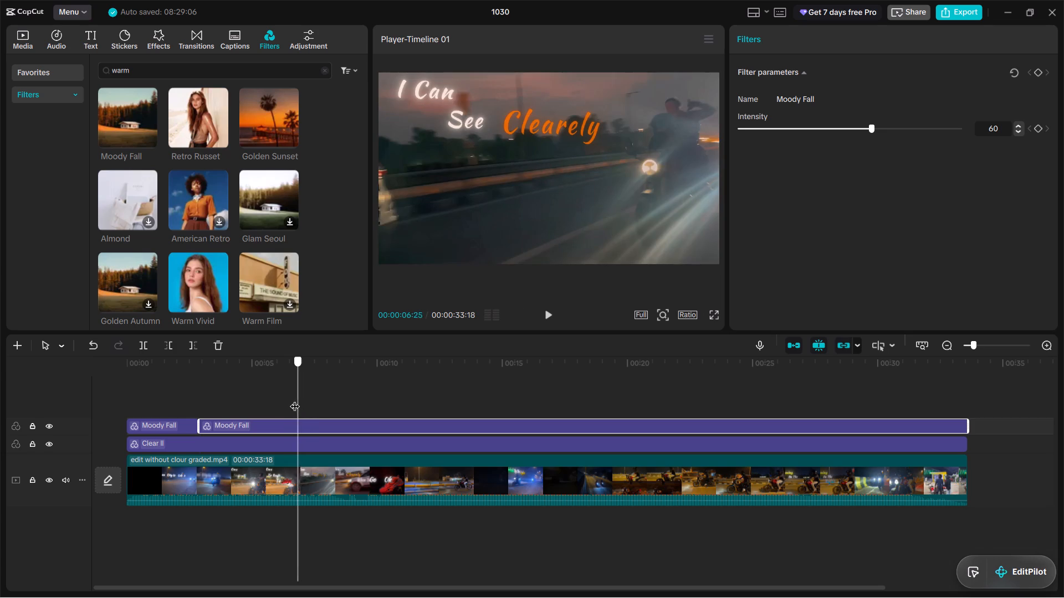
pyautogui.moveTo(295, 399); pyautogui.dragTo(278, 403)
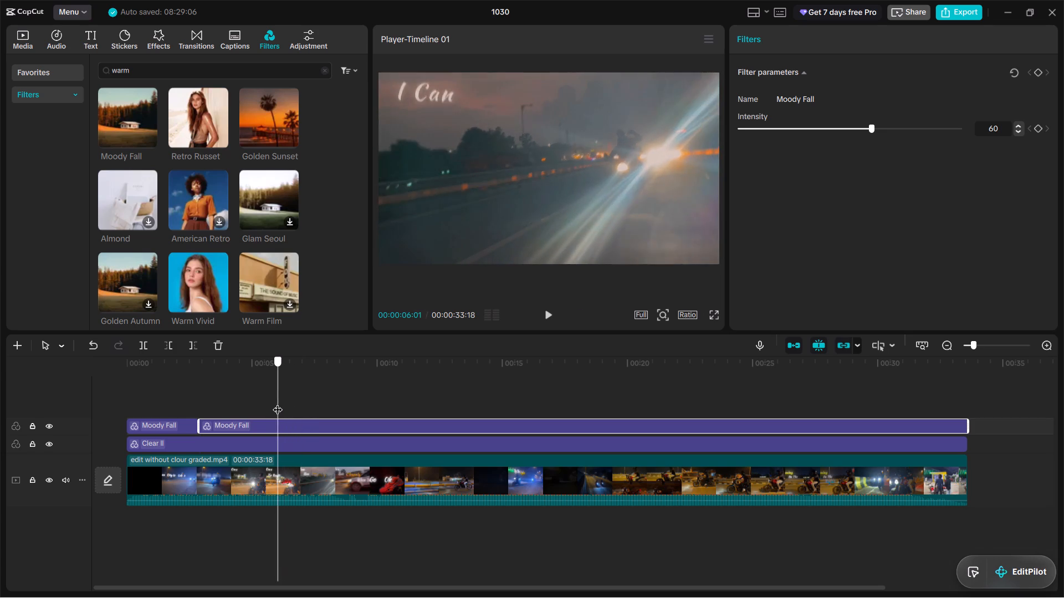
pyautogui.moveTo(278, 403); pyautogui.dragTo(267, 405)
pyautogui.press('s')
pyautogui.click(232, 418)
pyautogui.click(234, 421)
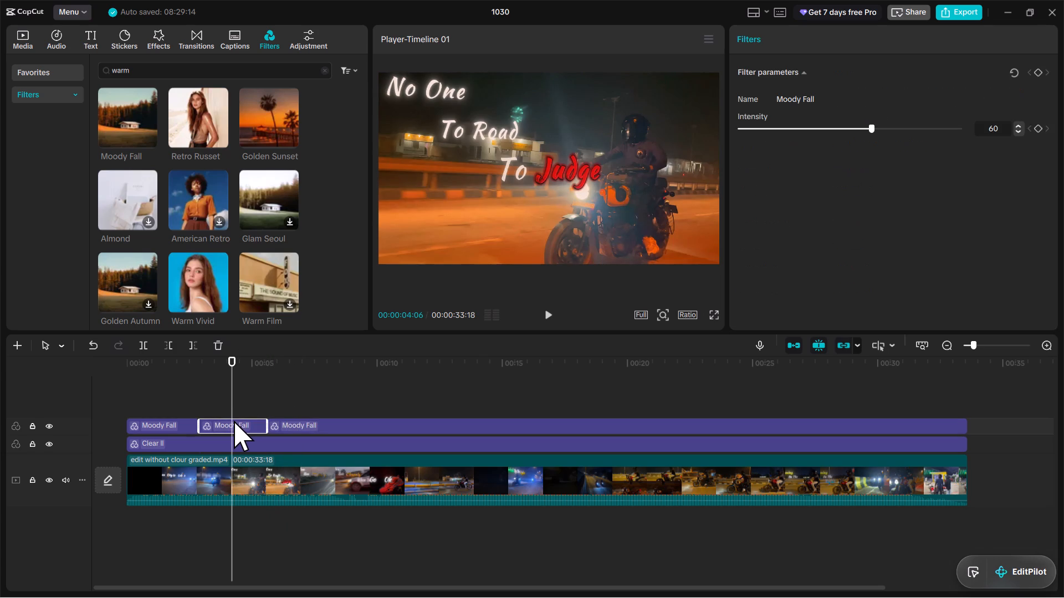
pyautogui.press('BackSpace')
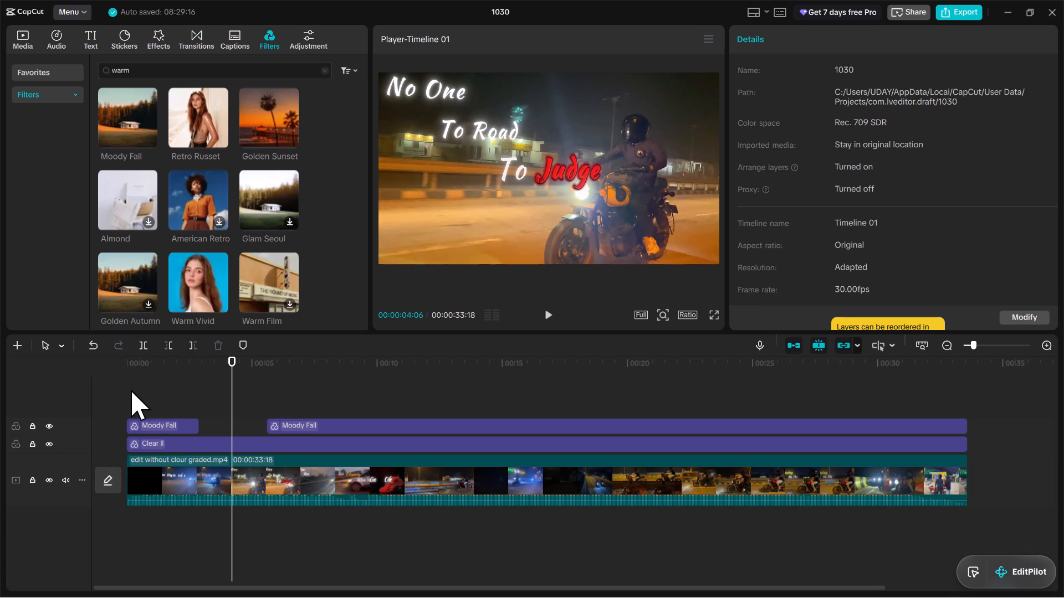
# Play the whole video from the start and scrub through the opening shots up to 00:00:05:02 to review the grade.
pyautogui.click(140, 389)
pyautogui.press('x')
pyautogui.press('space')
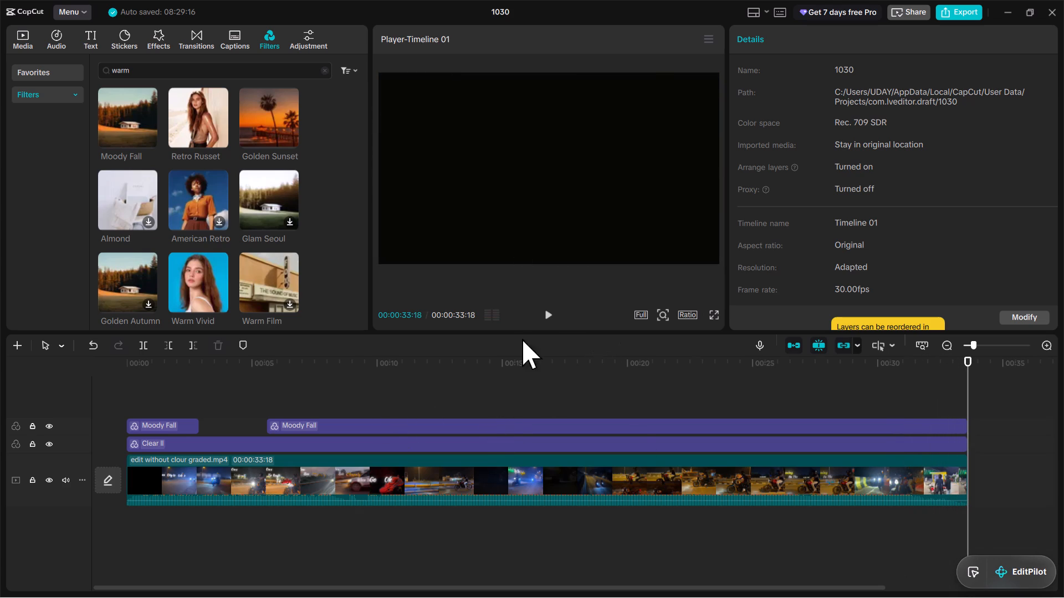
pyautogui.click(30, 50)
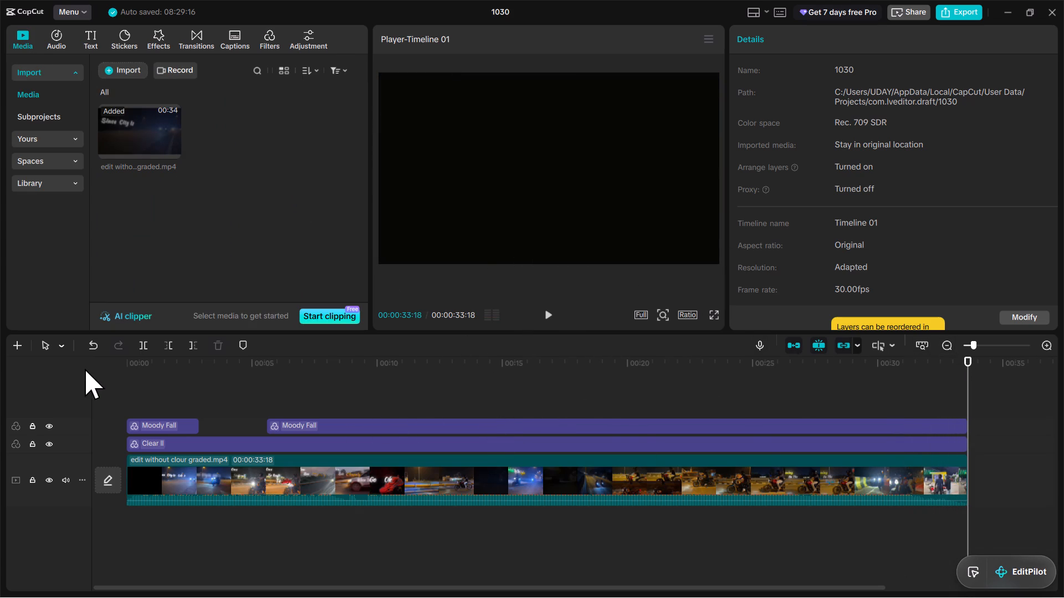
pyautogui.click(132, 379)
pyautogui.moveTo(132, 379); pyautogui.dragTo(199, 383)
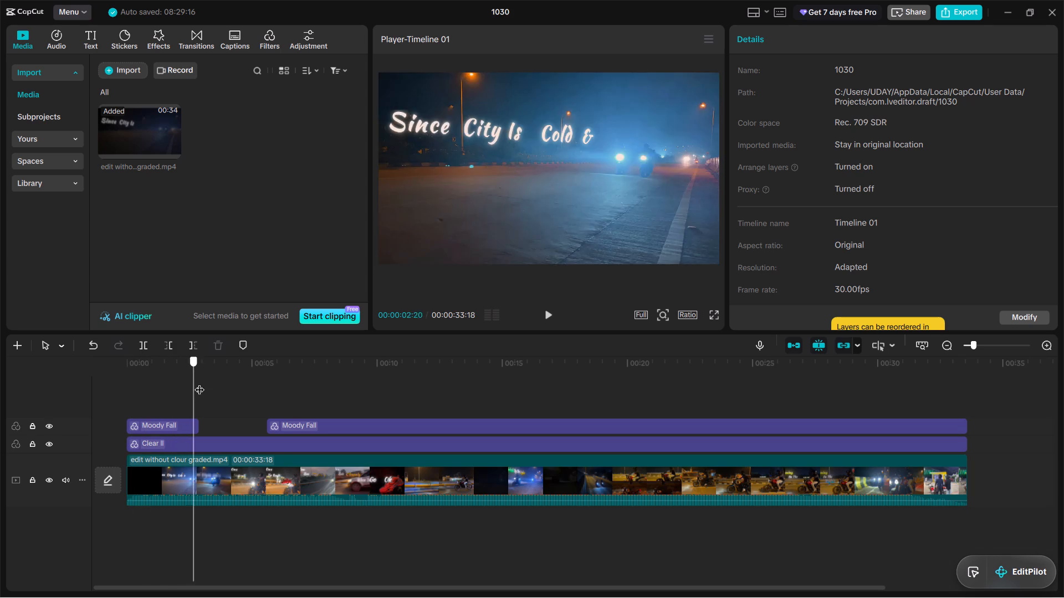
pyautogui.moveTo(199, 383); pyautogui.dragTo(253, 390)
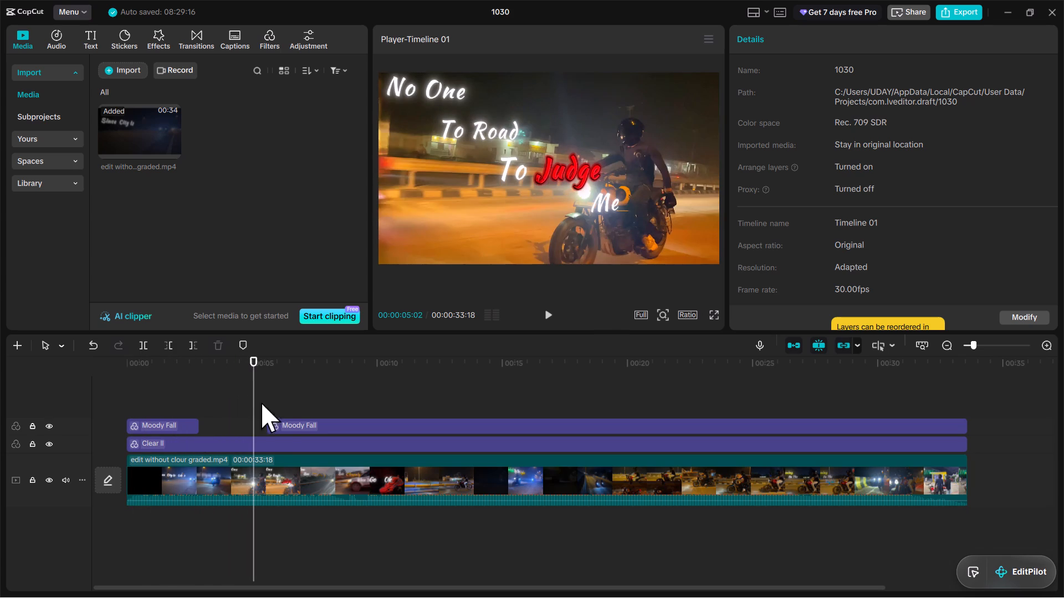
# Apply the favourite Black Hole out animation to the end of the main video clip.
pyautogui.click(371, 482)
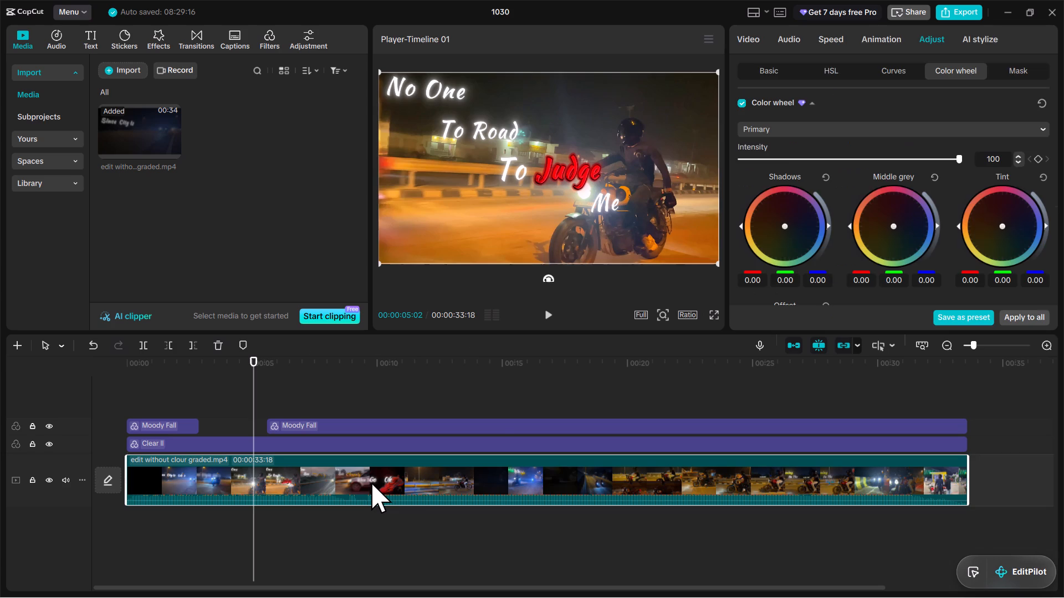
pyautogui.click(898, 38)
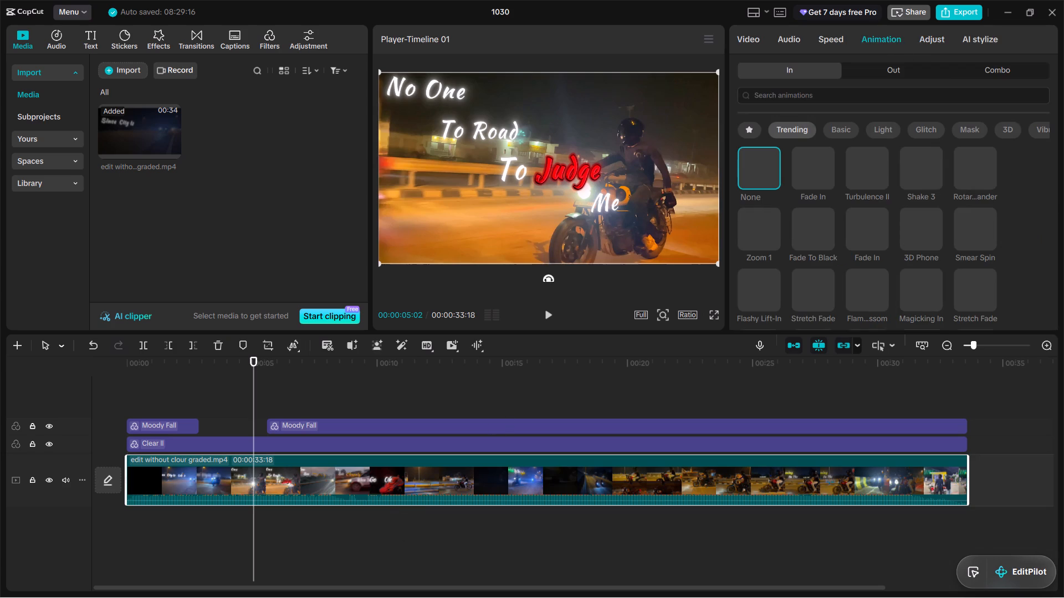
pyautogui.click(904, 69)
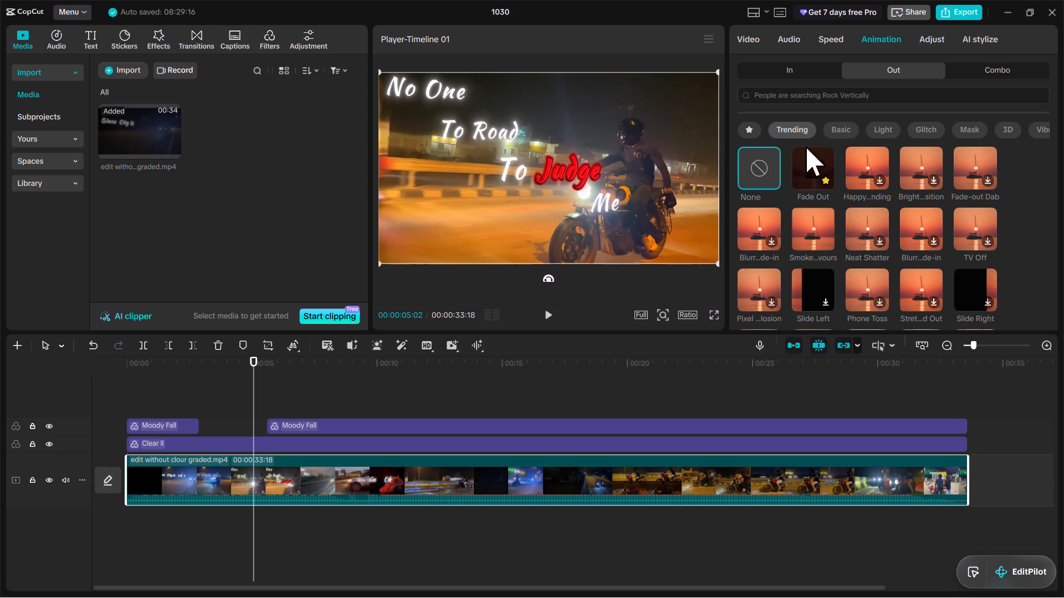
pyautogui.click(758, 125)
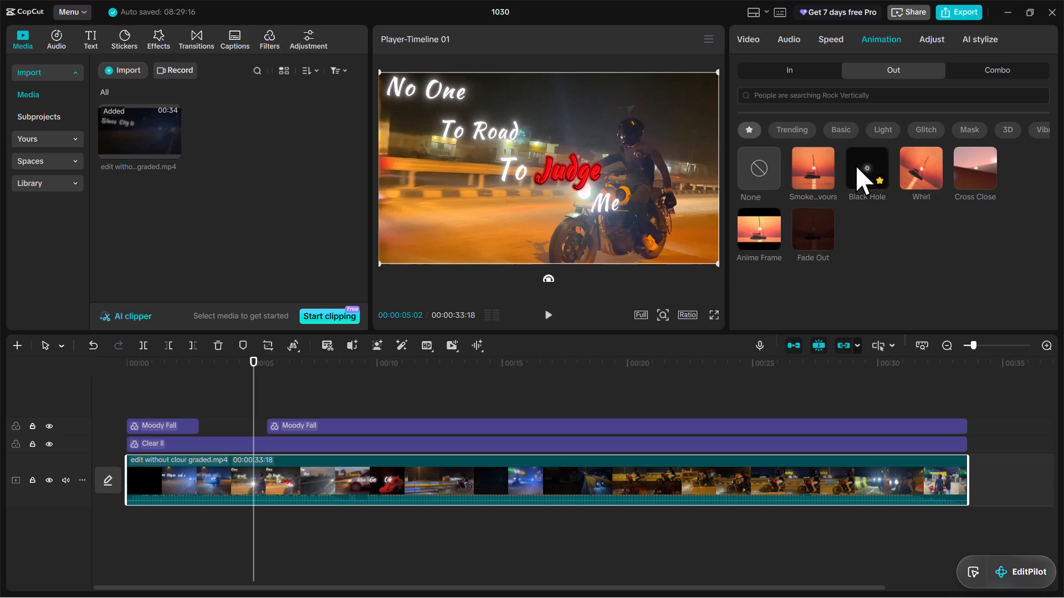
pyautogui.click(856, 165)
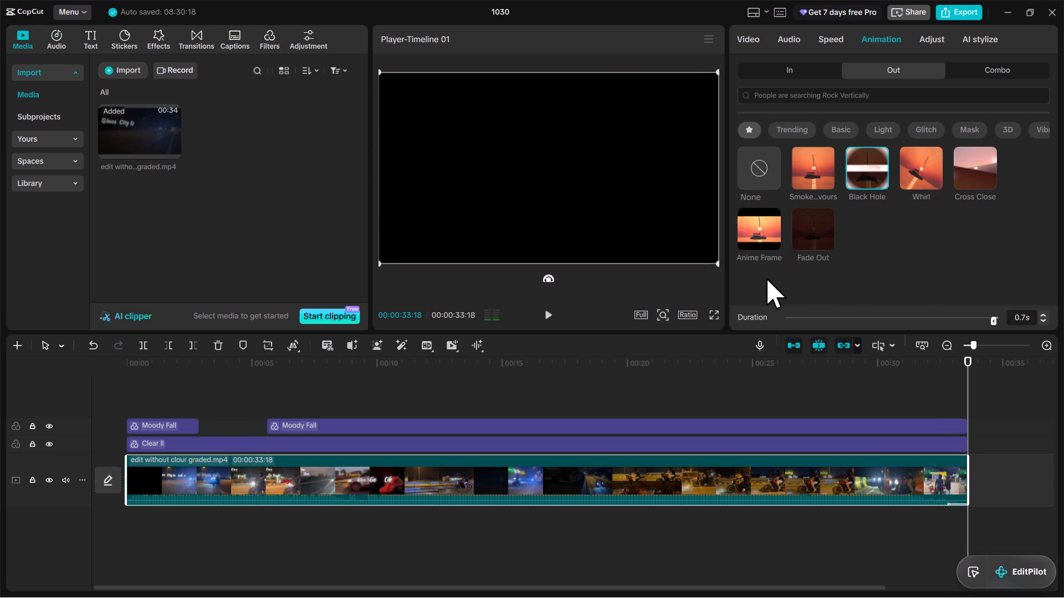
# Play back the last seconds of the video to review the Black Hole out animation.
pyautogui.click(947, 387)
pyautogui.press('space')
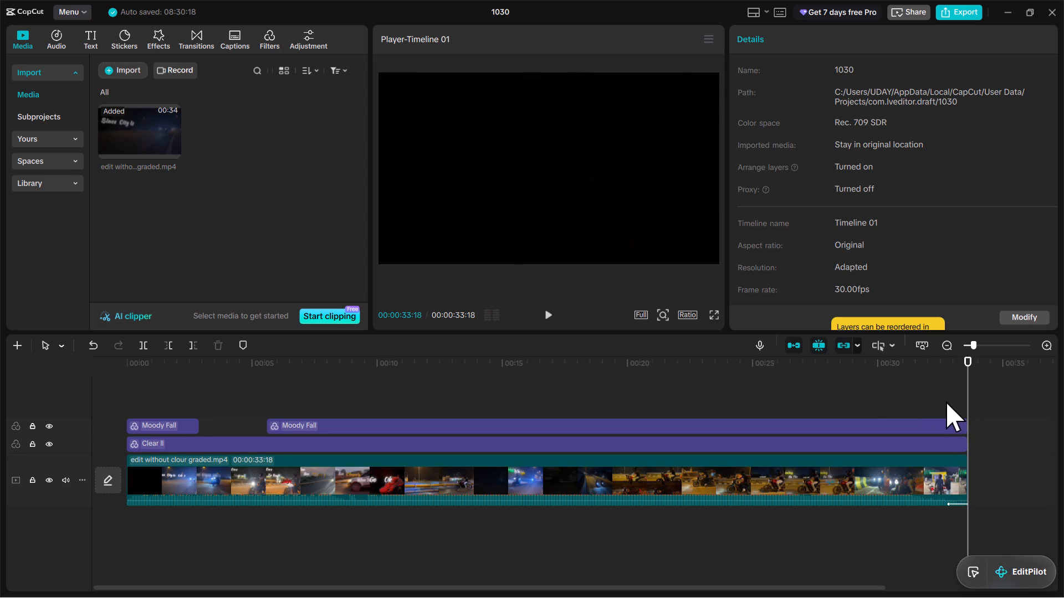
pyautogui.moveTo(968, 402); pyautogui.dragTo(912, 409)
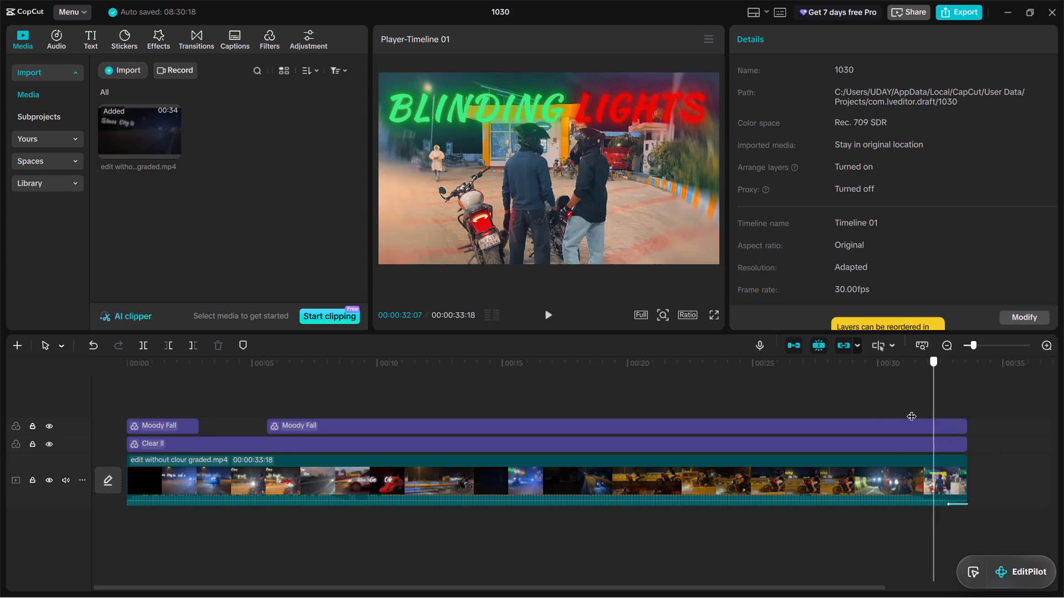
pyautogui.moveTo(912, 409); pyautogui.dragTo(895, 410)
pyautogui.press('space')
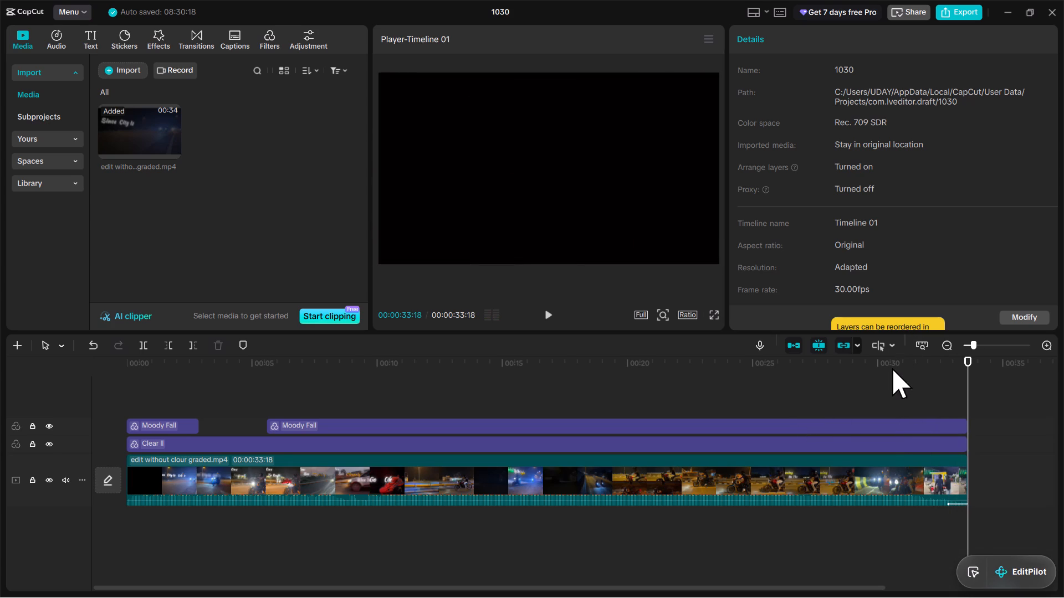
# Undo the Black Hole out animation on the main video clip.
pyautogui.hotkey('ctrl', 'z')
# Return the playhead to the start of the timeline and open the export settings.
pyautogui.click(127, 372)
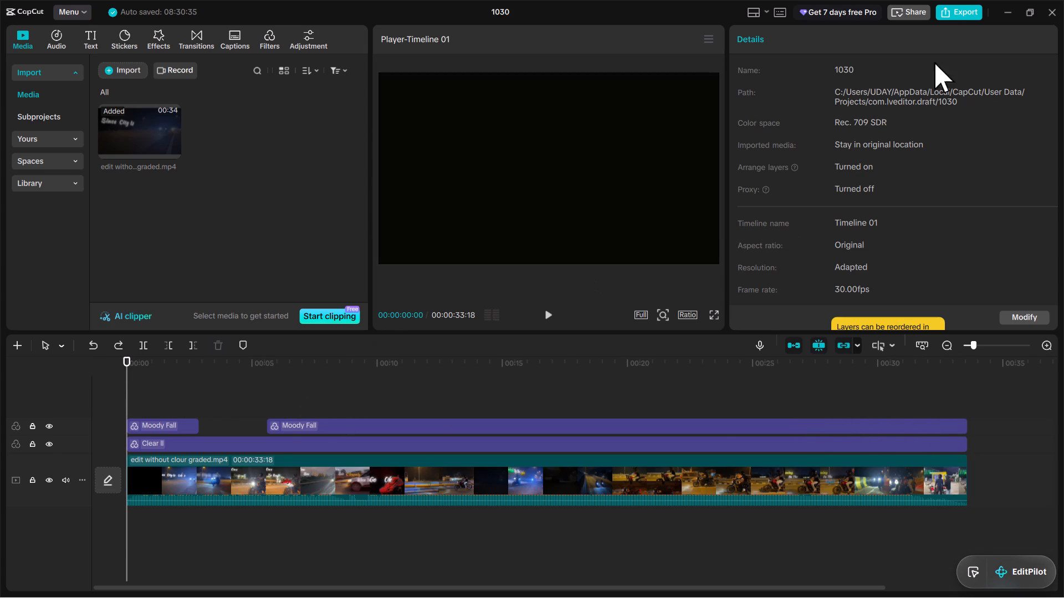
pyautogui.click(956, 12)
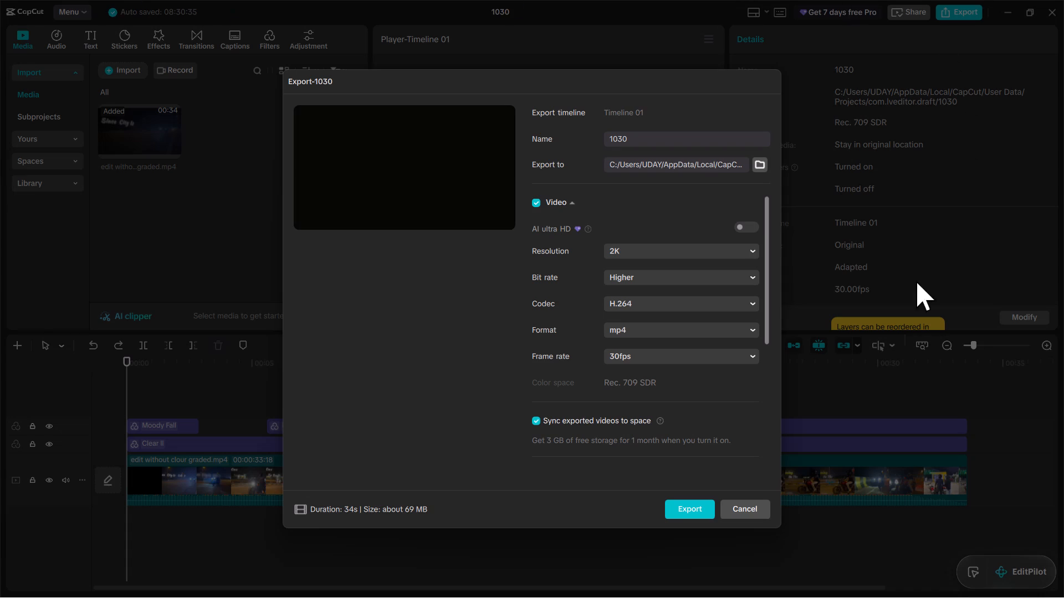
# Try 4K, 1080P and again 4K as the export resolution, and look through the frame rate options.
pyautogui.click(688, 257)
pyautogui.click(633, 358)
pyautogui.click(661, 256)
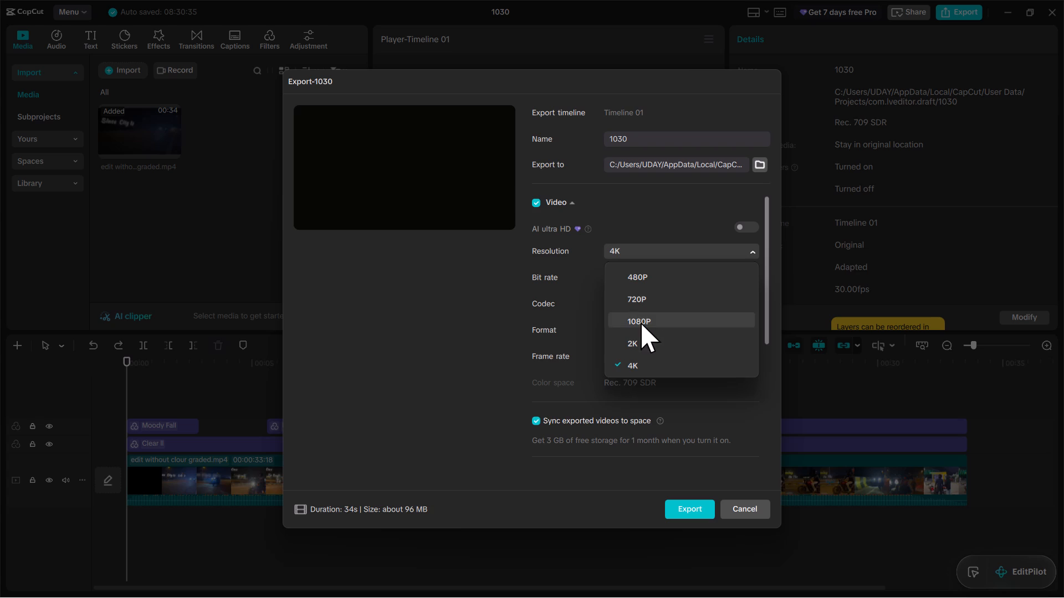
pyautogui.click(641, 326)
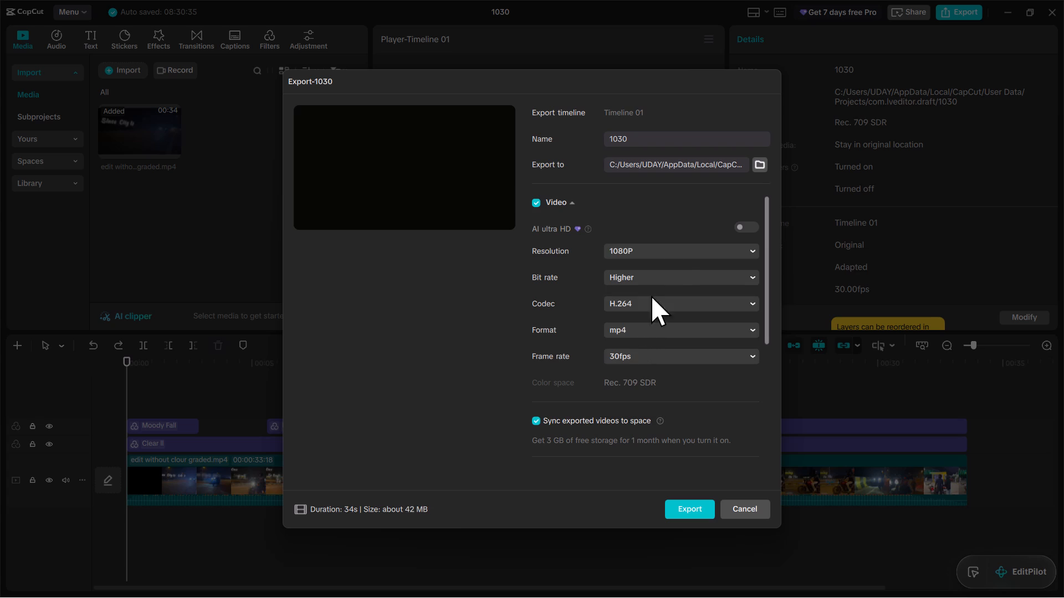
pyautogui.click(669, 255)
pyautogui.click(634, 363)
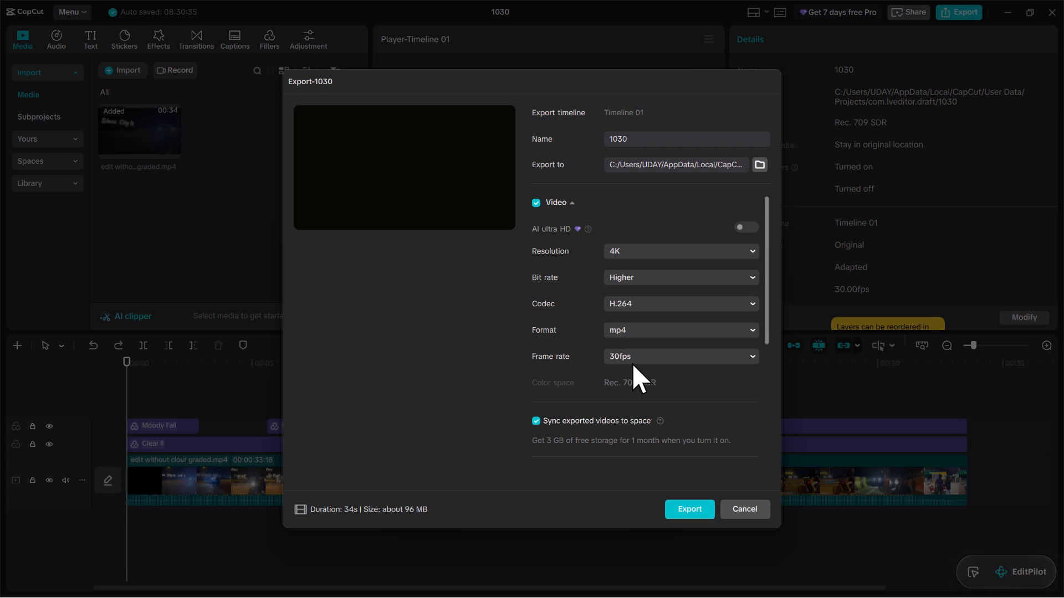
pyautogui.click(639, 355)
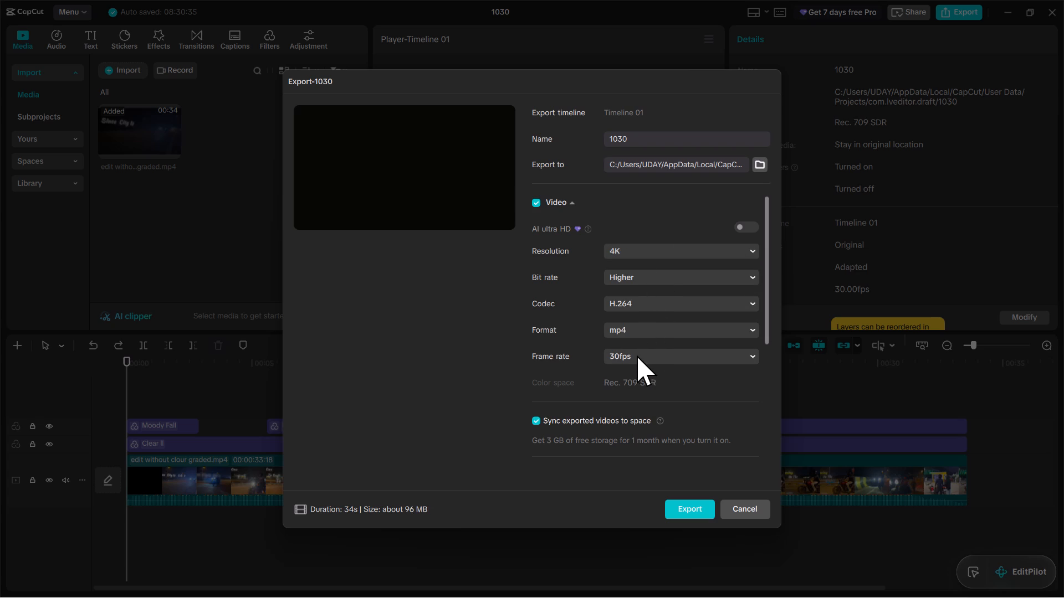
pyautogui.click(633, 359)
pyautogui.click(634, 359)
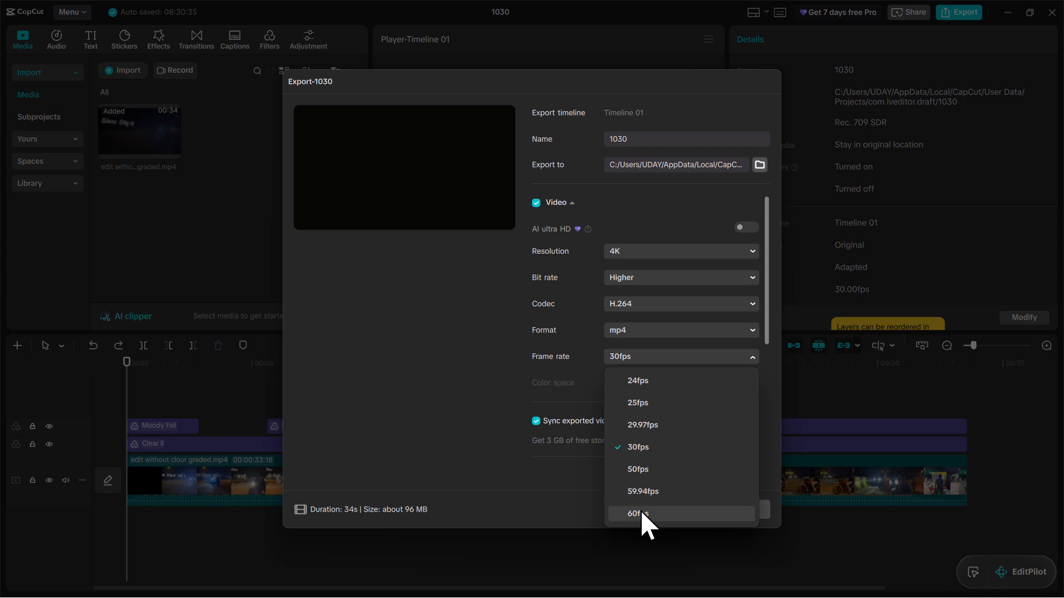
# Set the export resolution to 1080P and the frame rate to 60fps, and export the video.
pyautogui.doubleClick(633, 252)
pyautogui.click(634, 254)
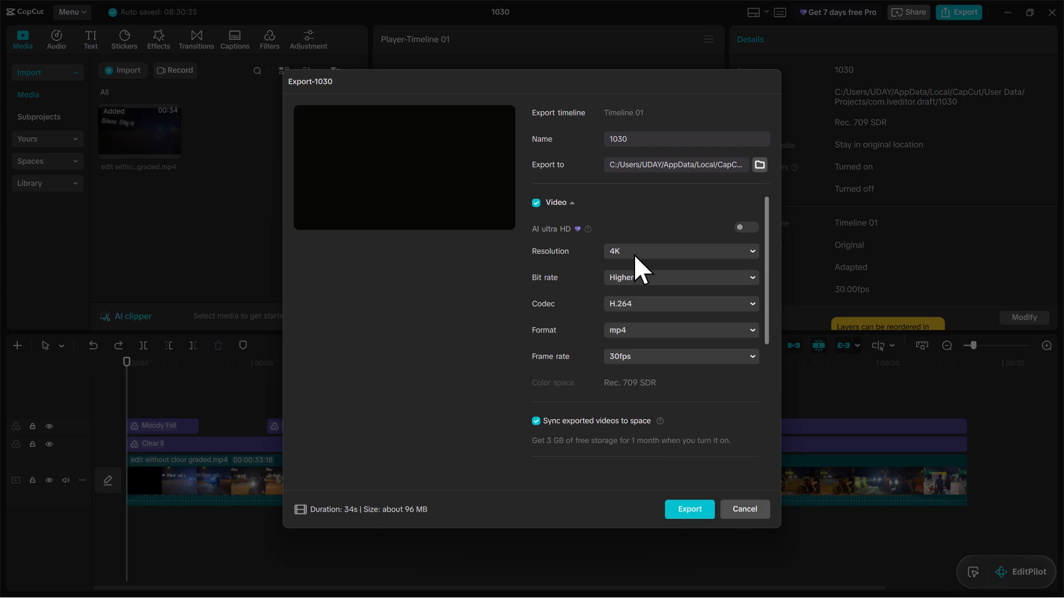
pyautogui.click(640, 318)
pyautogui.click(637, 355)
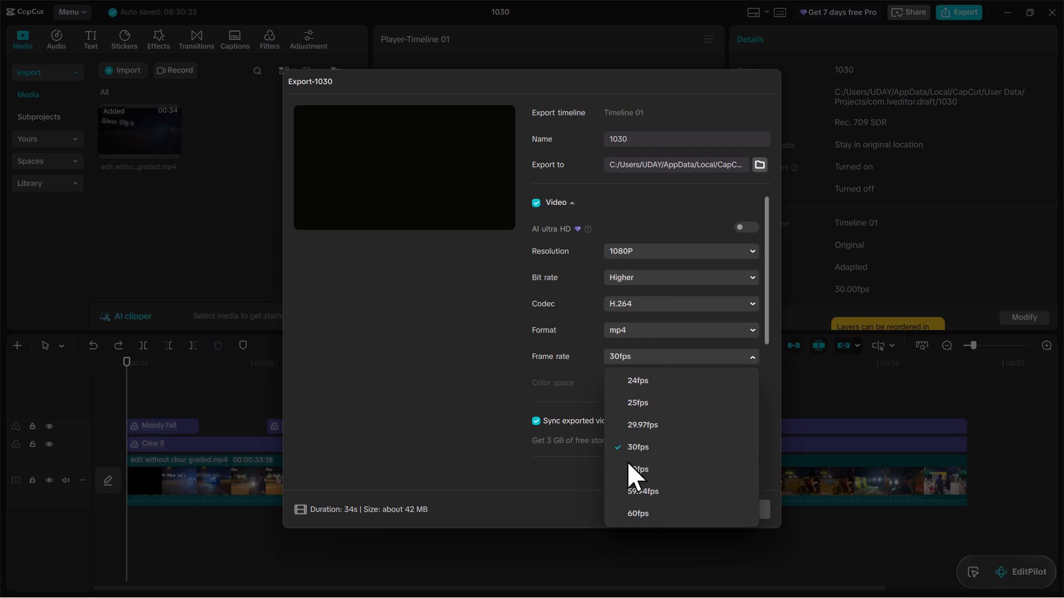
pyautogui.click(635, 515)
pyautogui.click(689, 509)
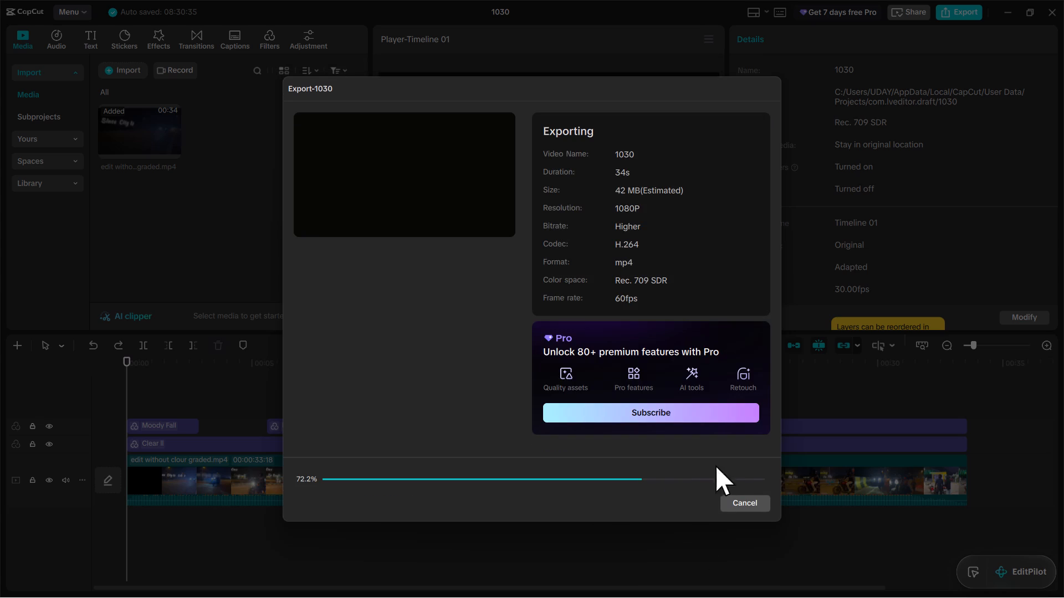
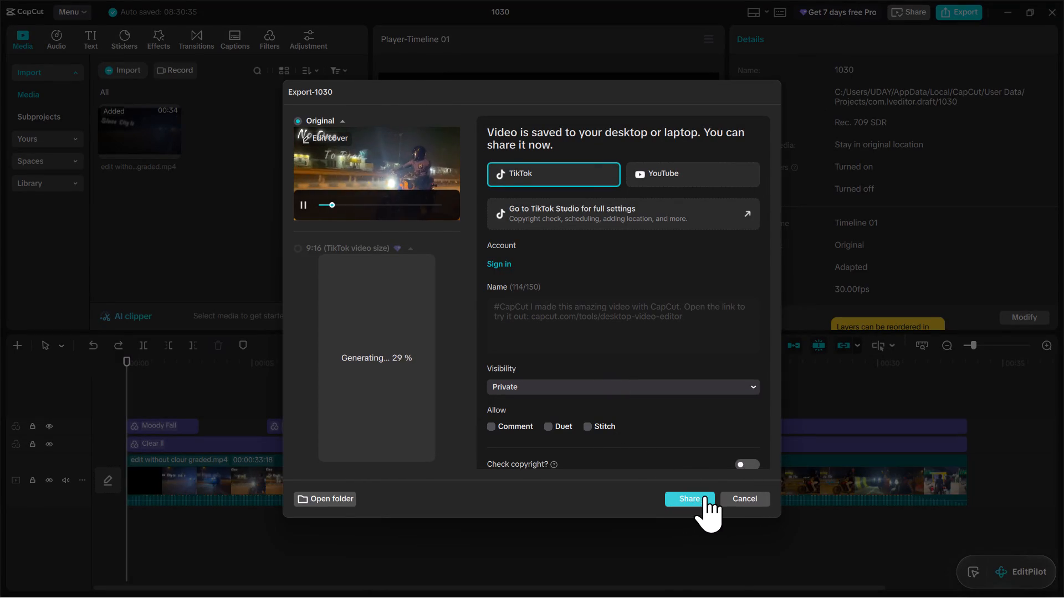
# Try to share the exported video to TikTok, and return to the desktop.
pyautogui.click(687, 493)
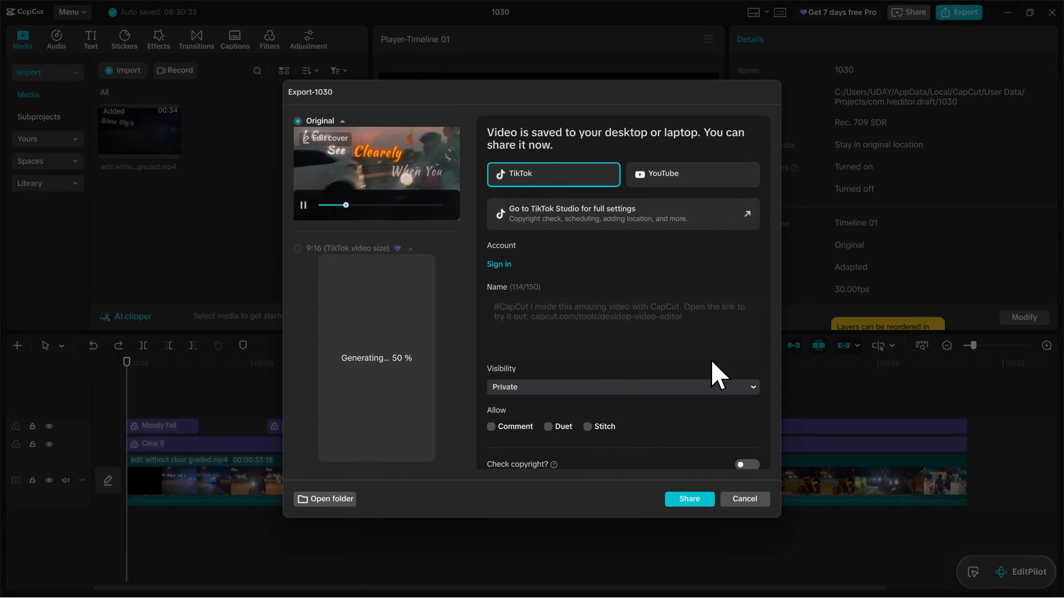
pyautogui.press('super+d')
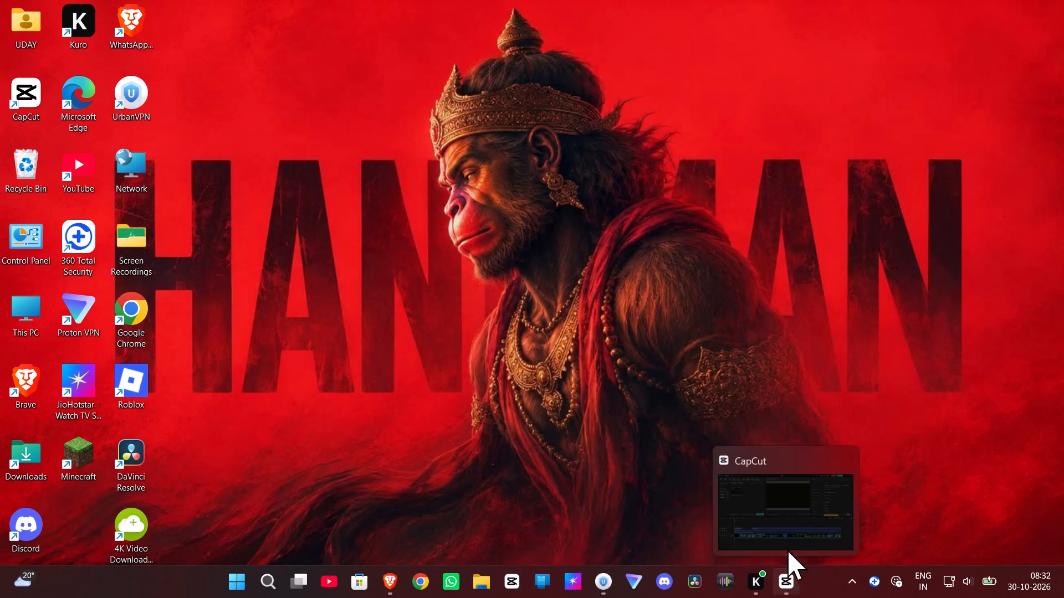
# Switch back to CapCut and close the export window.
pyautogui.click(789, 513)
pyautogui.click(753, 495)
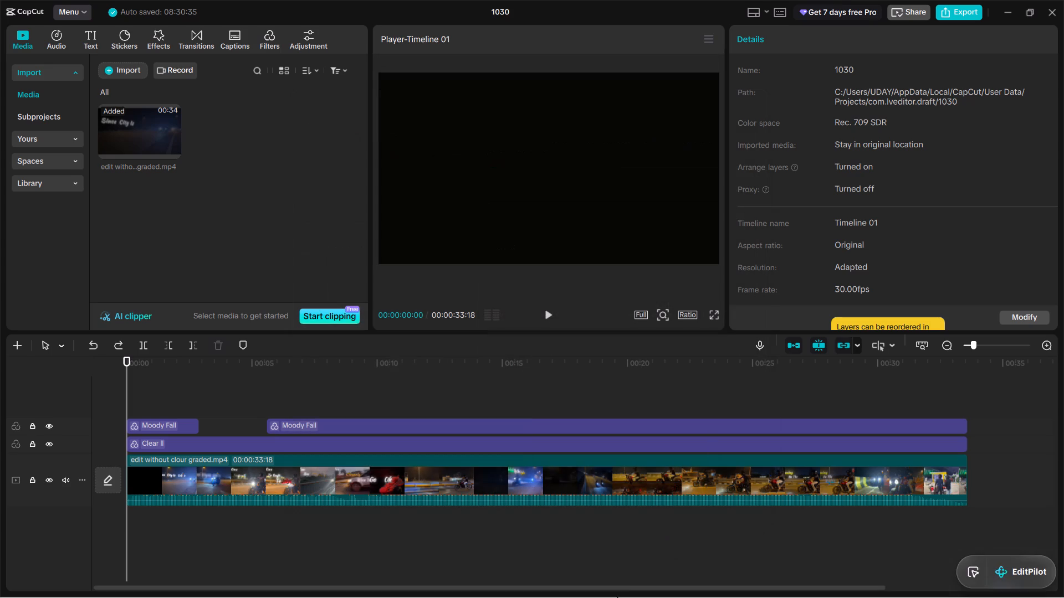
# Play the first few seconds of the graded timeline and pause the playback.
pyautogui.press('space')
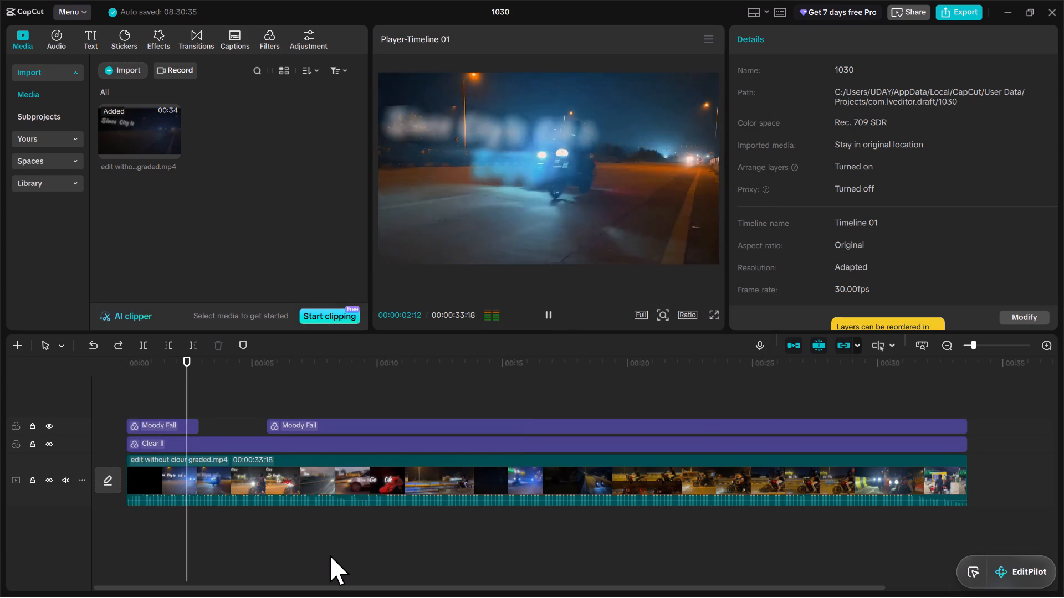
pyautogui.press('space')
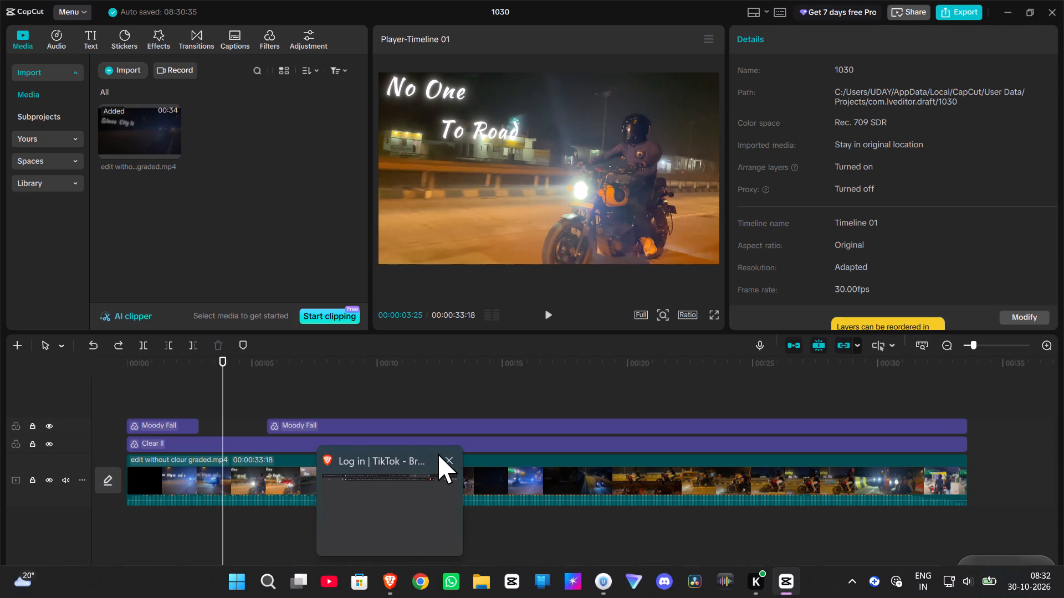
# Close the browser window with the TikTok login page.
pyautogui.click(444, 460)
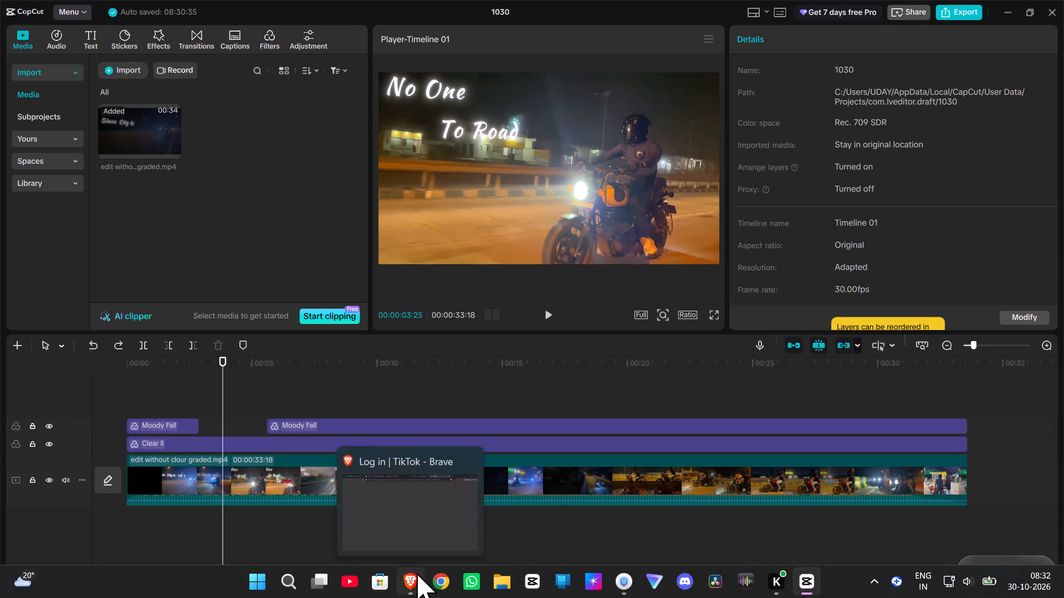
# In File Explorer, open the exported 1030.mp4 from CapCut's Videos folder, watch it and close the player.
pyautogui.click(505, 586)
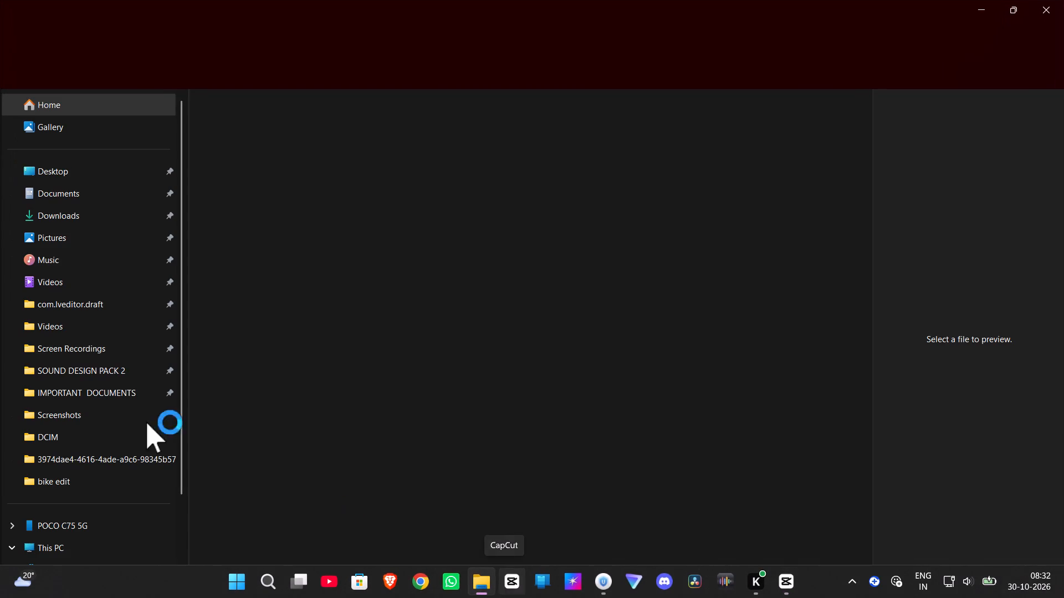
pyautogui.click(79, 332)
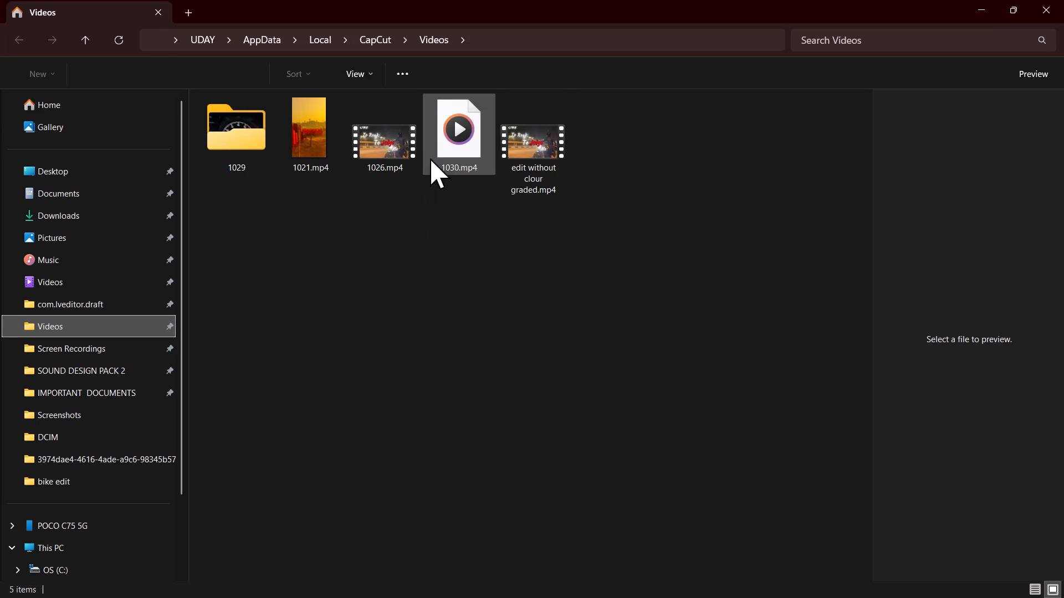
pyautogui.doubleClick(460, 146)
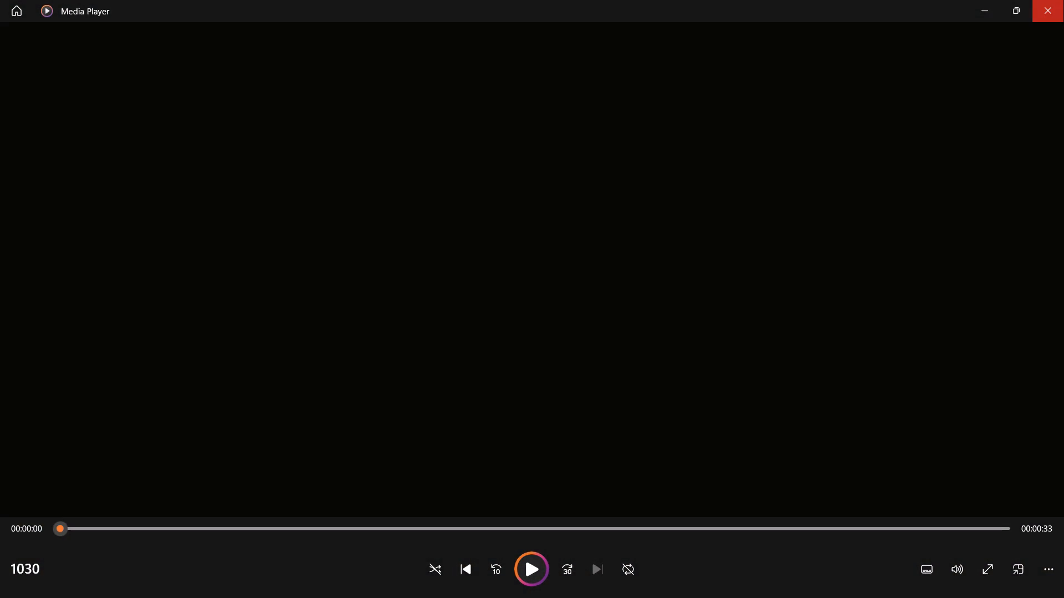
pyautogui.click(1063, 0)
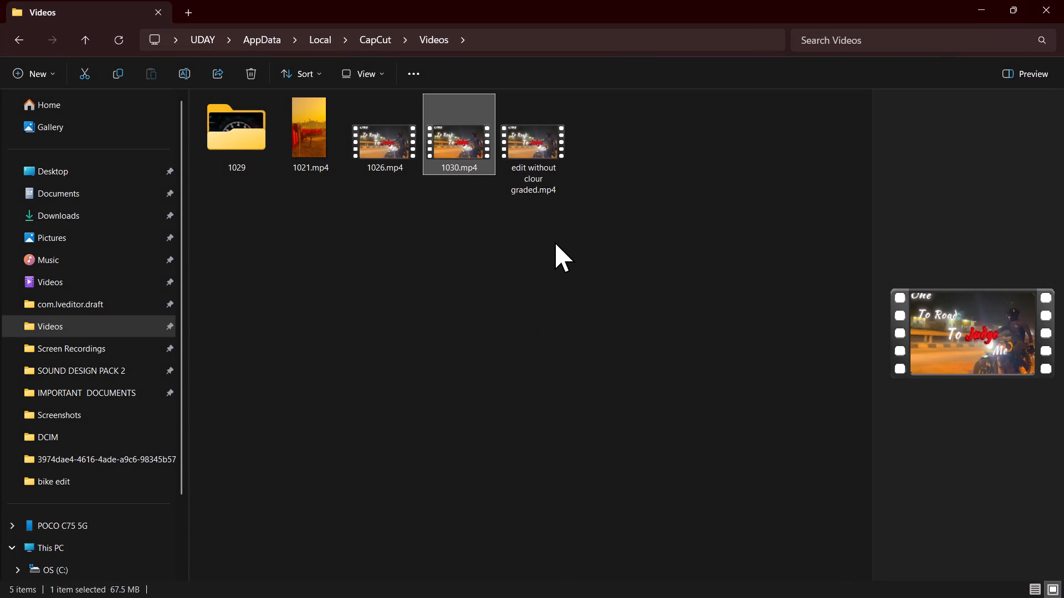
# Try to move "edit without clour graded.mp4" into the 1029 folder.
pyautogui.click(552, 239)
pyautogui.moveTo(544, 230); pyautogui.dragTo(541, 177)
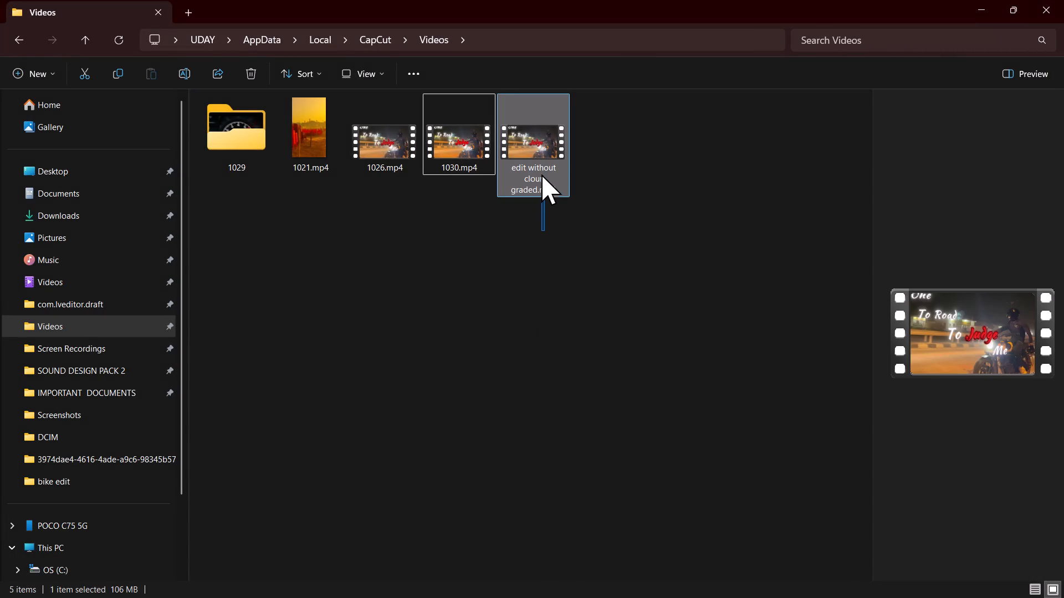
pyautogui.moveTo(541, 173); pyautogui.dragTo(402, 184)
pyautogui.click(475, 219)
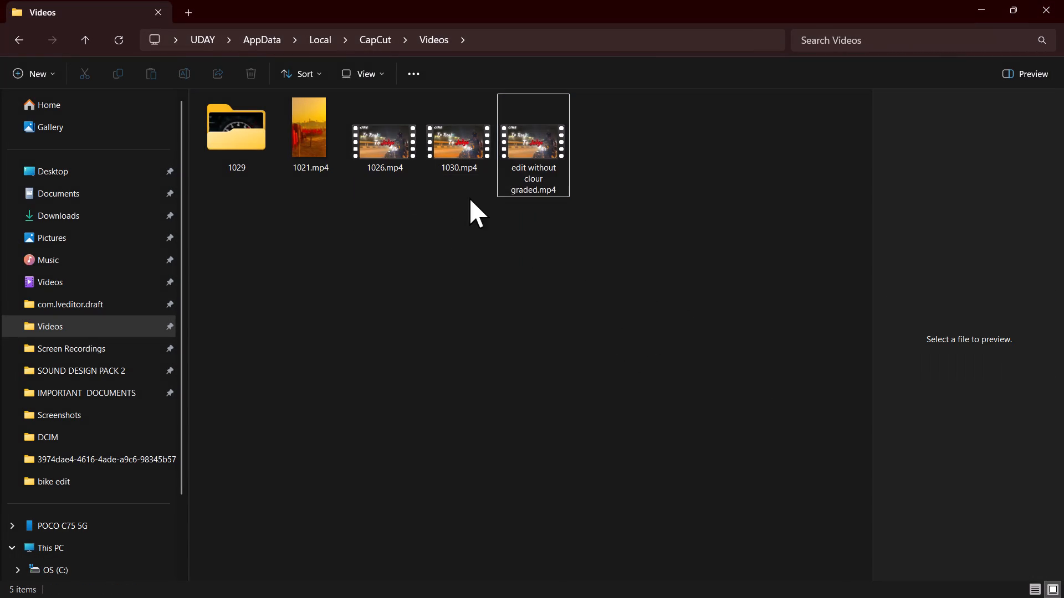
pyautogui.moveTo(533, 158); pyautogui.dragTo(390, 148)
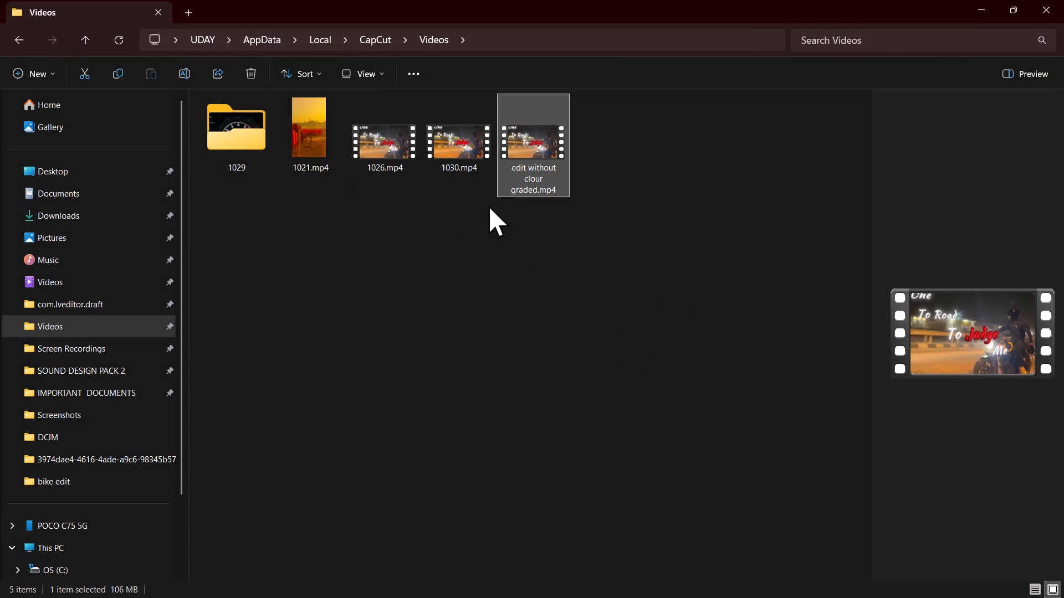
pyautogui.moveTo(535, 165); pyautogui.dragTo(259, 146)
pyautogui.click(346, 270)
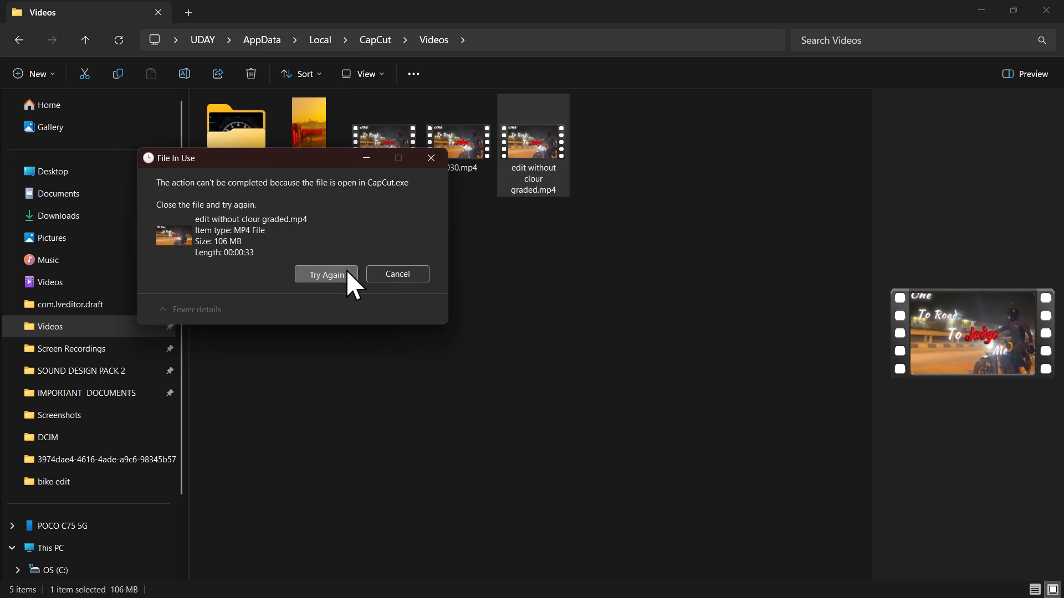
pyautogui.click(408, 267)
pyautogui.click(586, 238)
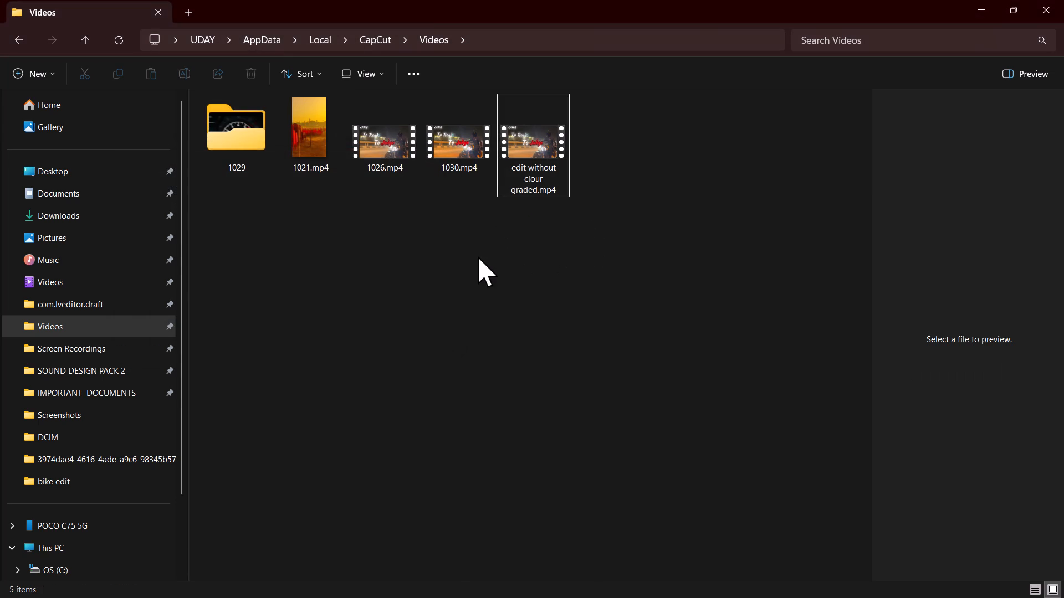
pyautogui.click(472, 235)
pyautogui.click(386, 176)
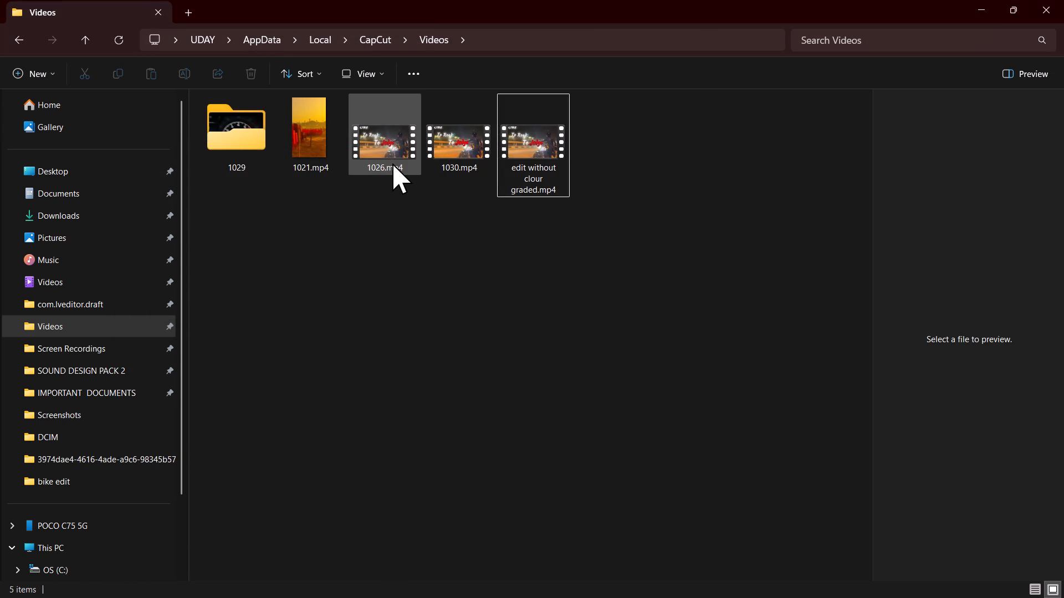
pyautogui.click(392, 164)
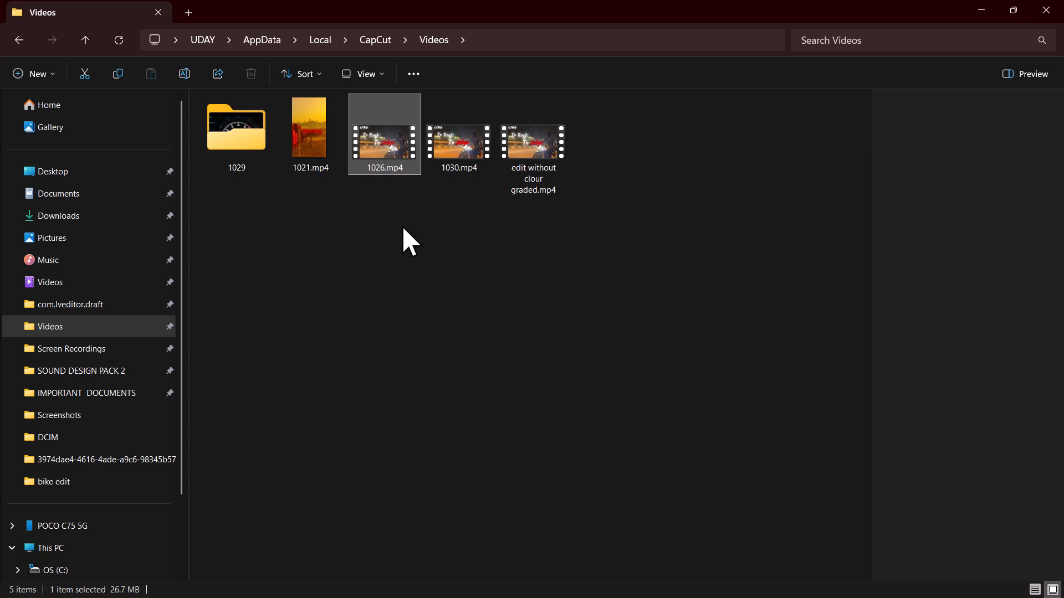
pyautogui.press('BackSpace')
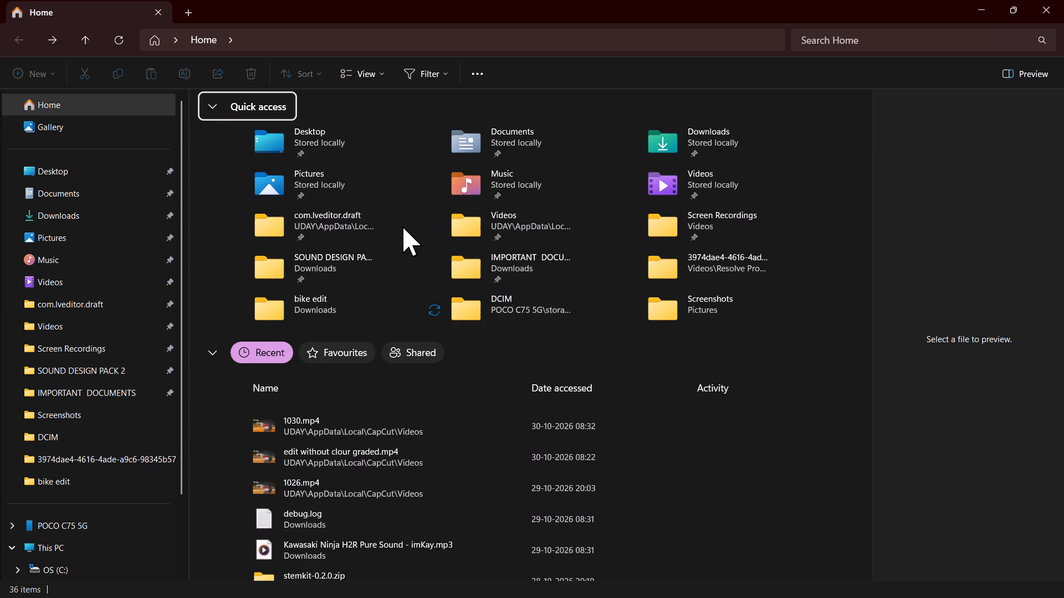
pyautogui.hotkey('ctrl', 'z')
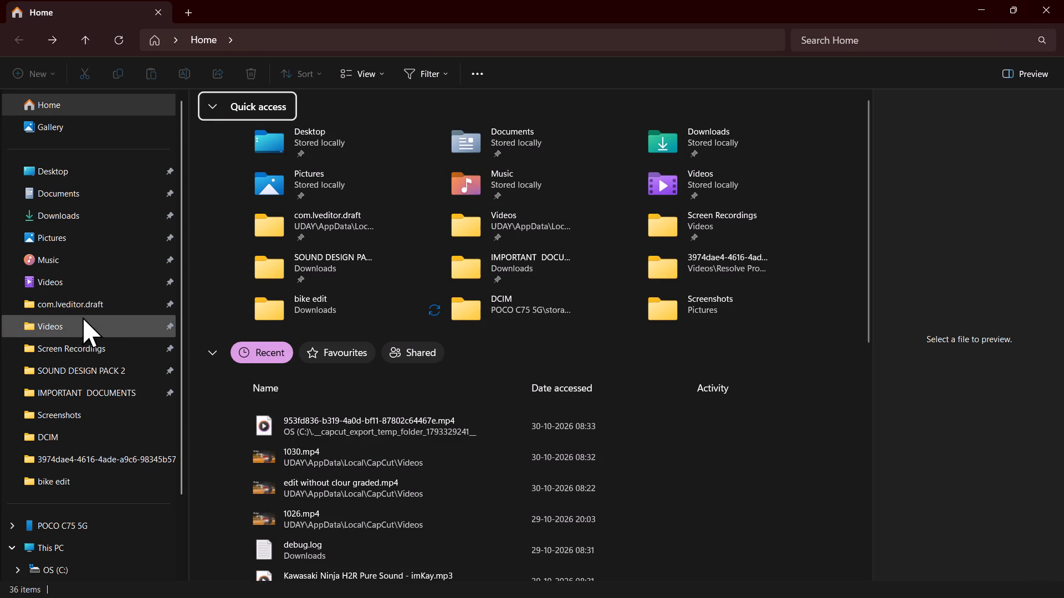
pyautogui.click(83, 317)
# Close the File Explorer window and the CapCut project 1030.
pyautogui.click(1063, 0)
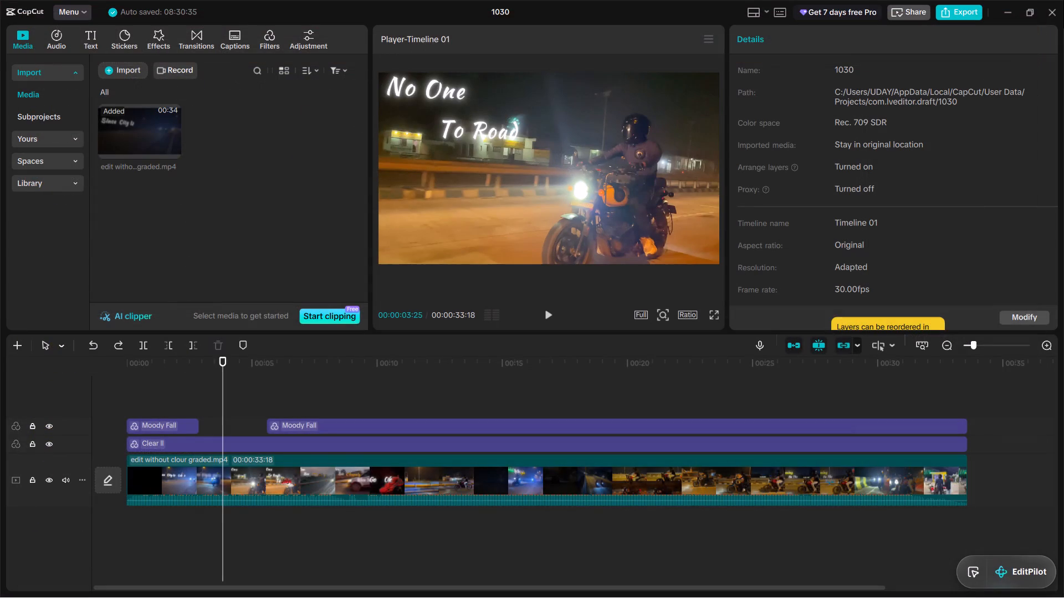
pyautogui.click(1048, 19)
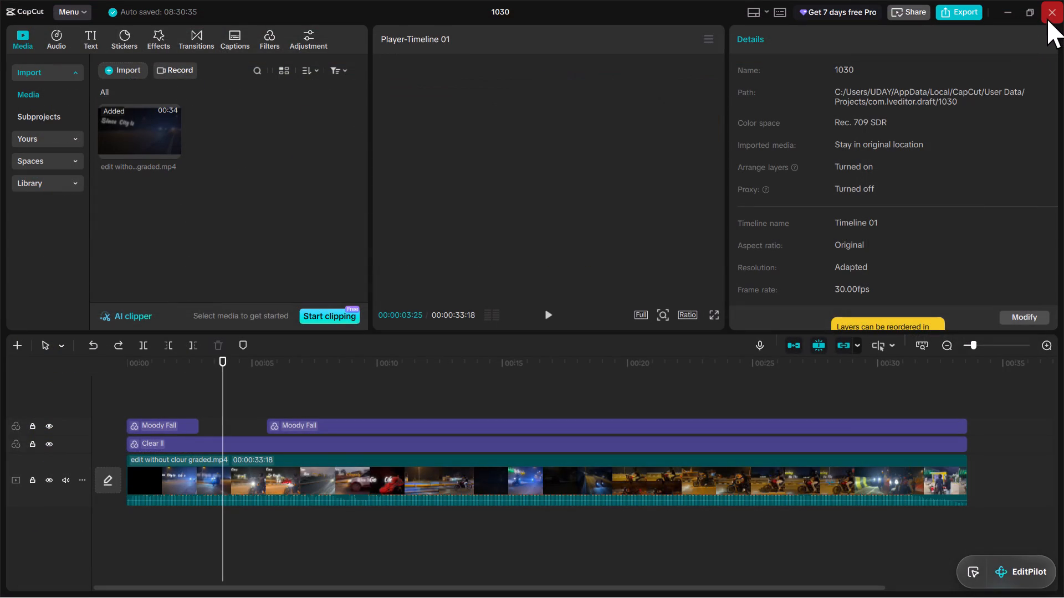